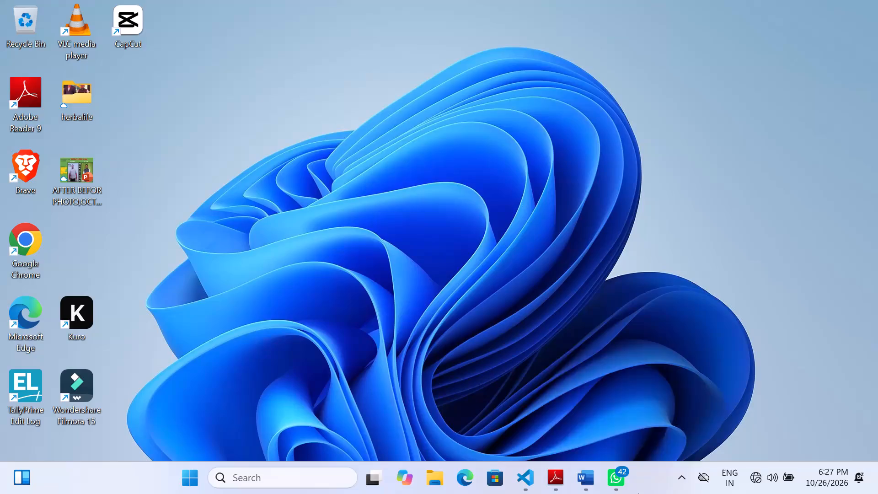
# Open the Windows search.
pyautogui.click(304, 483)
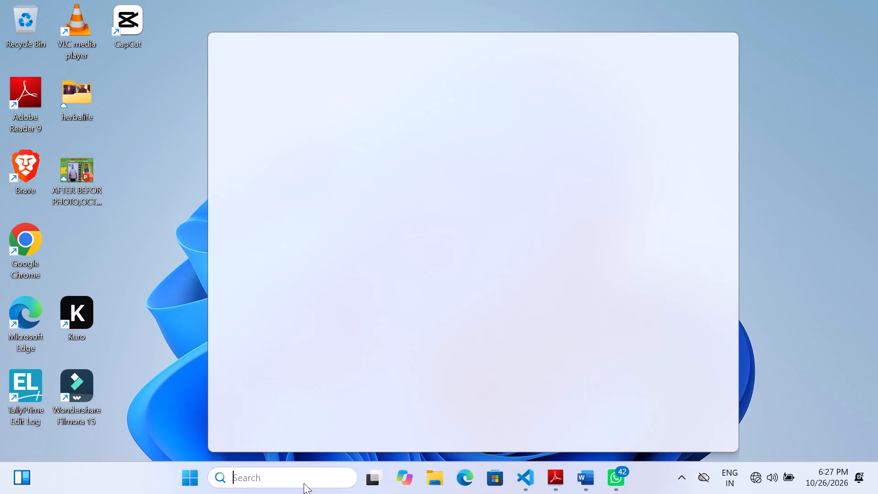
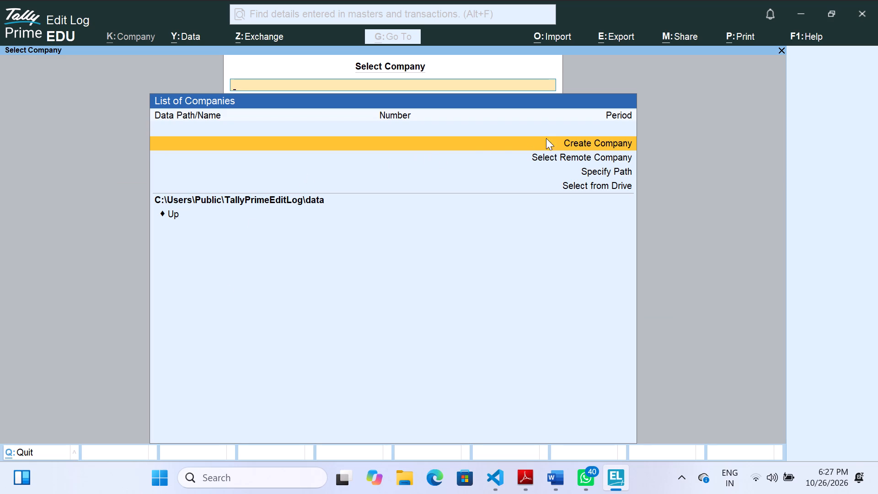
# Start creating a new company to bring up the blank Company Creation form.
pyautogui.click(569, 142)
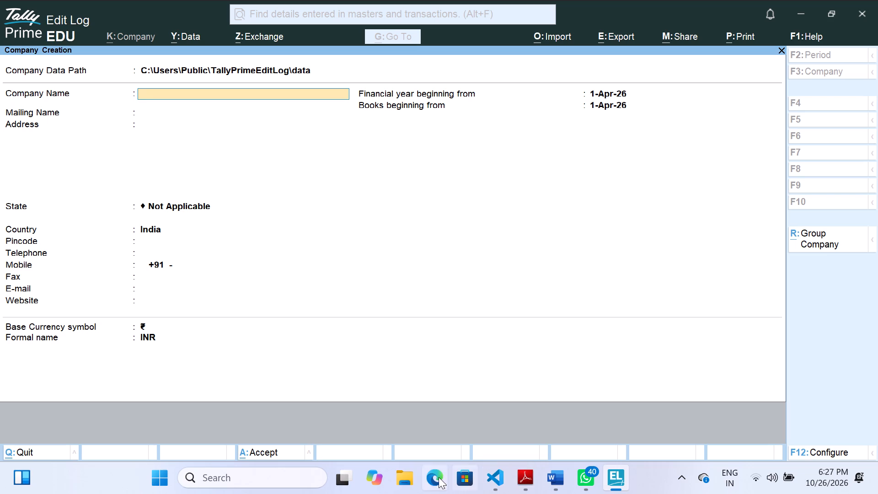
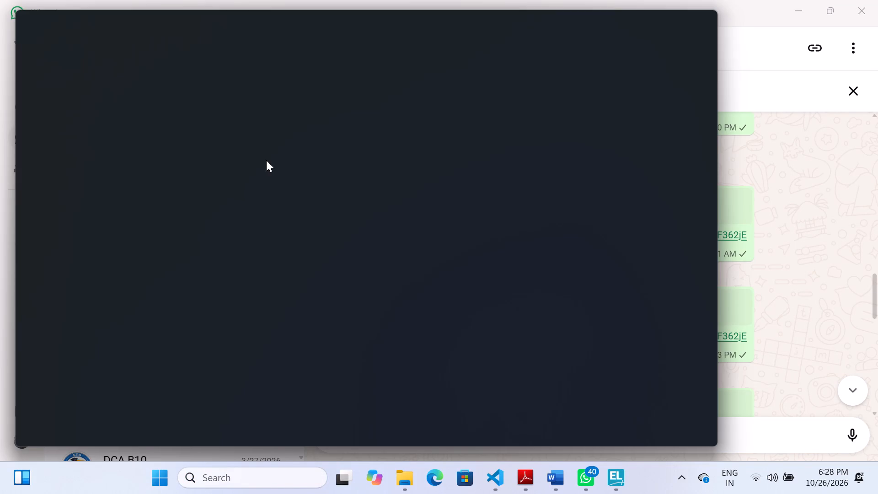
# Maximize the new Chrome window and open the list of Google apps from its start page.
pyautogui.click(675, 23)
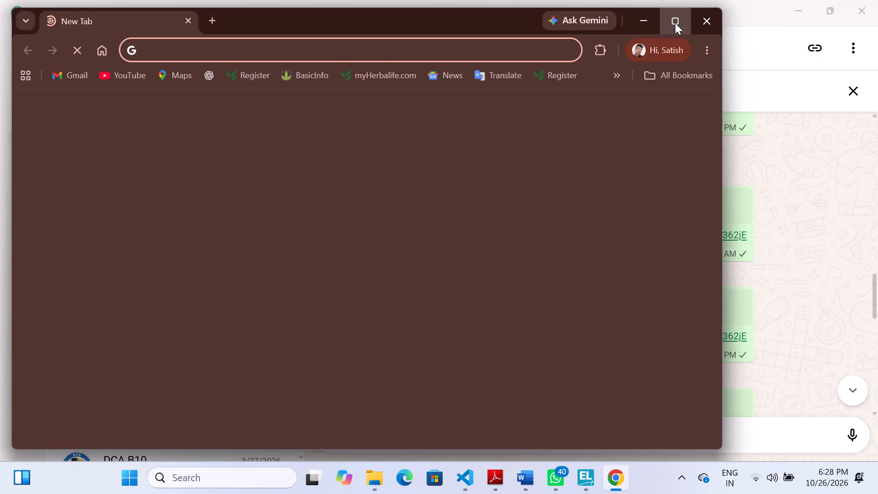
pyautogui.click(638, 155)
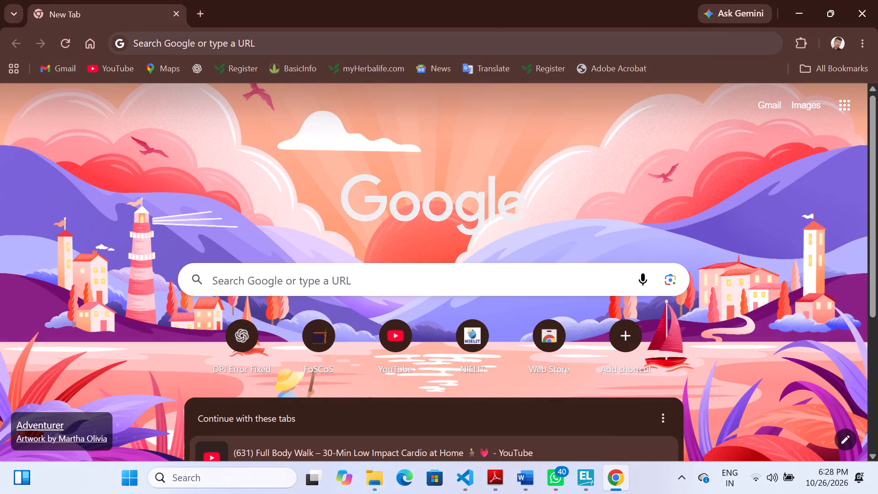
pyautogui.click(842, 113)
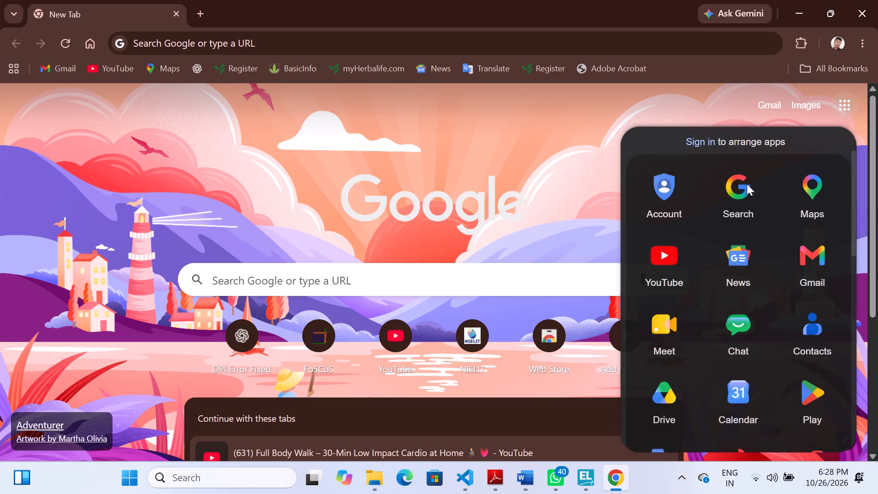
# Open Google Drive from the Google apps list.
pyautogui.scroll(-1, 724, 305)
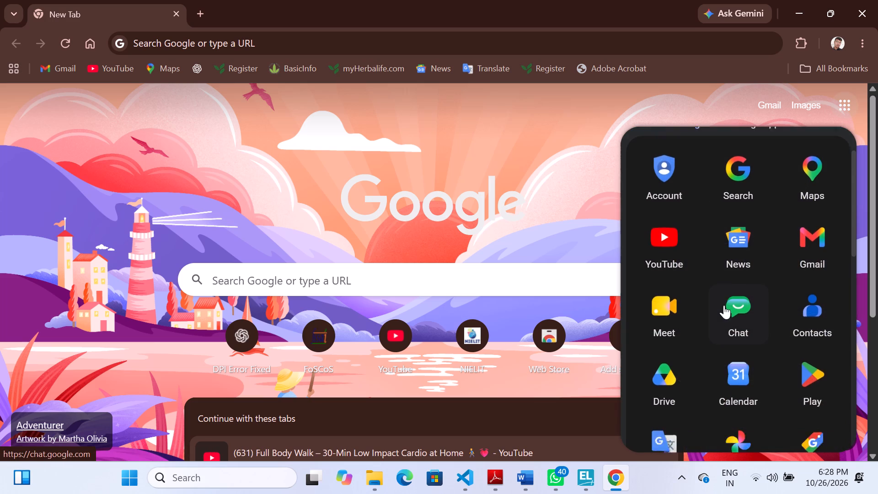
pyautogui.scroll(-1, 724, 305)
pyautogui.click(660, 390)
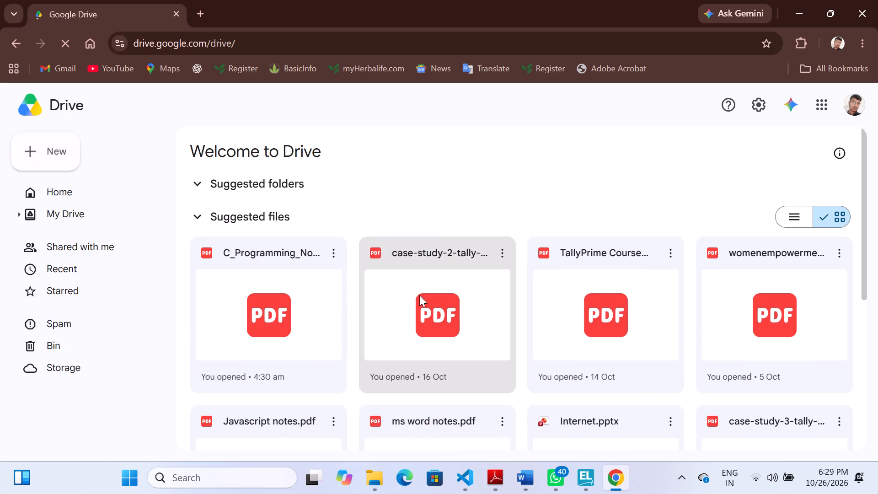
# Look through the suggested folders and files on the Drive home page for the Tally Prime payroll material.
pyautogui.click(436, 218)
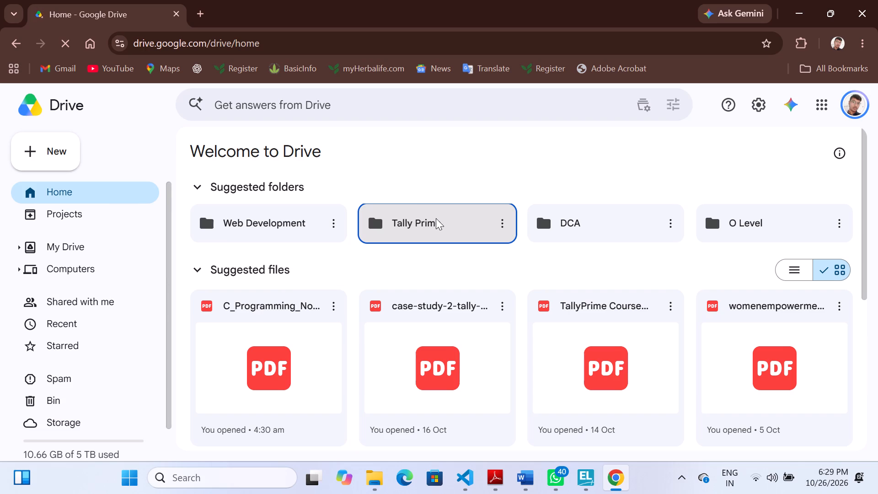
pyautogui.click(436, 218)
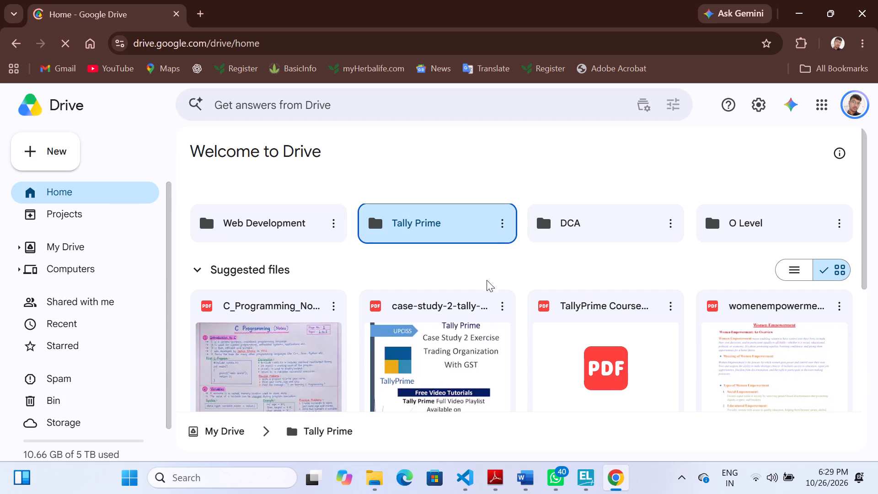
pyautogui.scroll(-3, 481, 284)
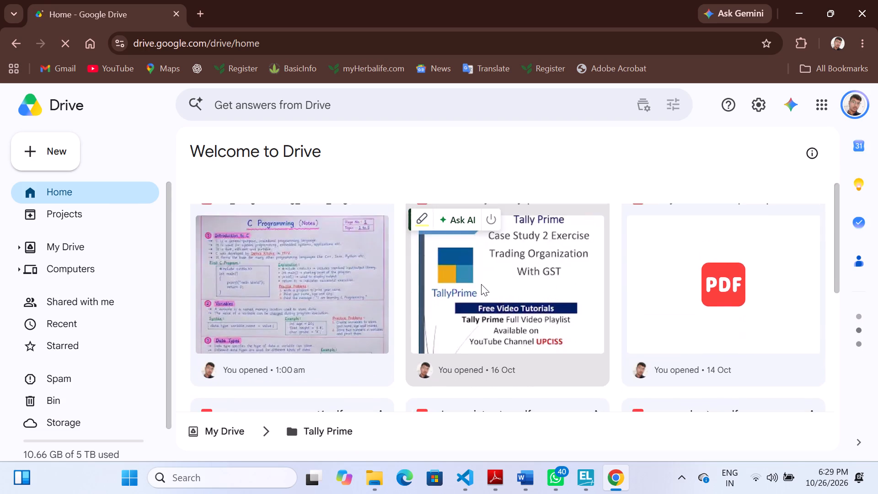
pyautogui.scroll(-2, 481, 284)
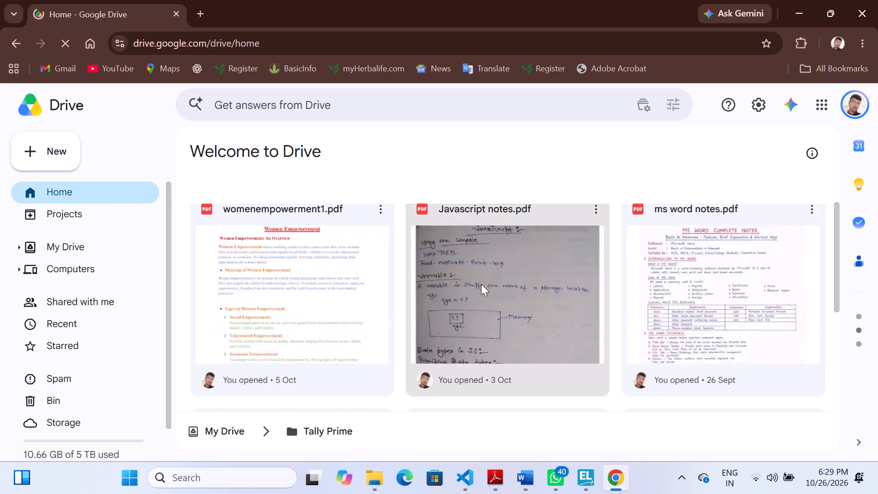
pyautogui.scroll(-4, 481, 284)
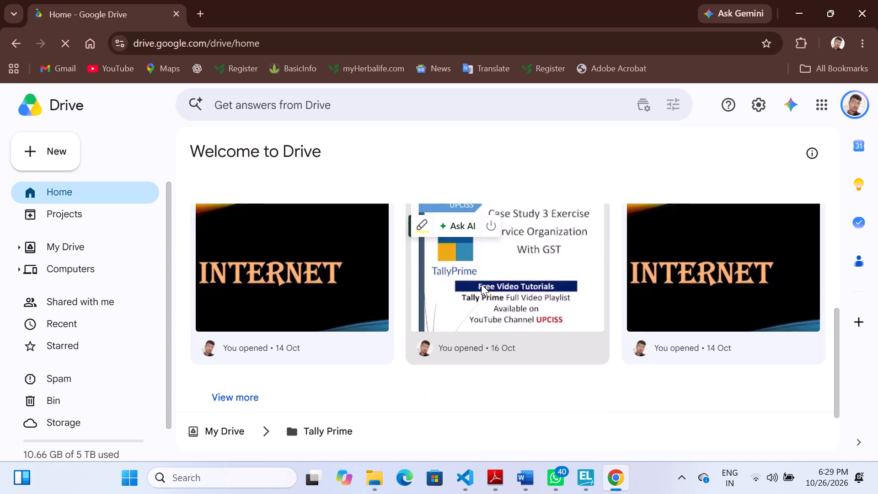
pyautogui.scroll(-2, 481, 284)
pyautogui.scroll(1, 481, 284)
# Search Drive for "pay", preview payrol 2.pdf, and close the preview.
pyautogui.click(441, 105)
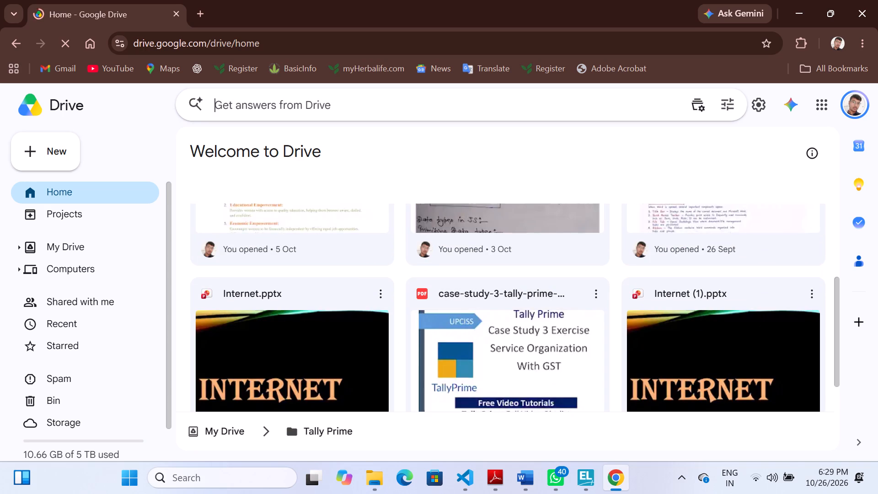
pyautogui.write('paay')
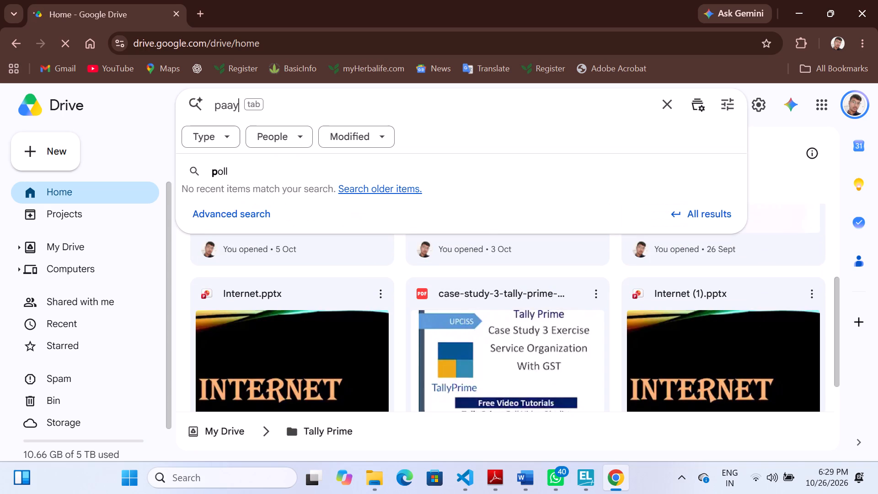
pyautogui.press('BackSpace')
pyautogui.press('BackSpace')
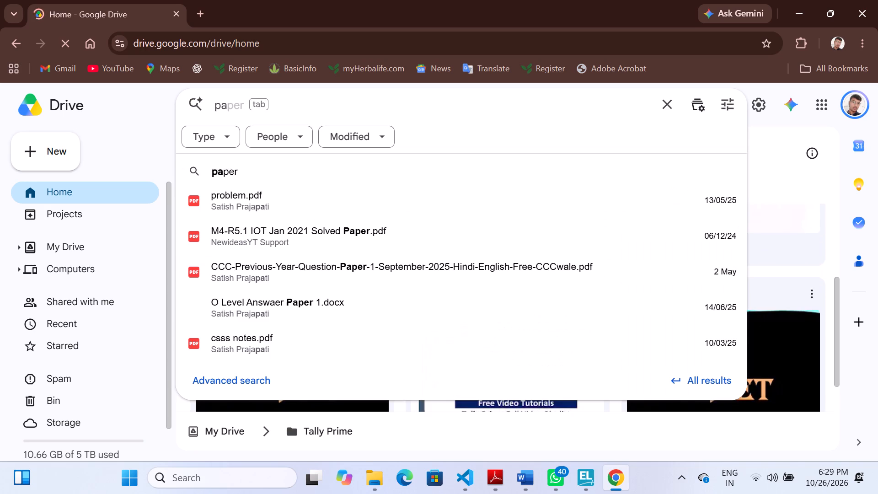
pyautogui.press('y')
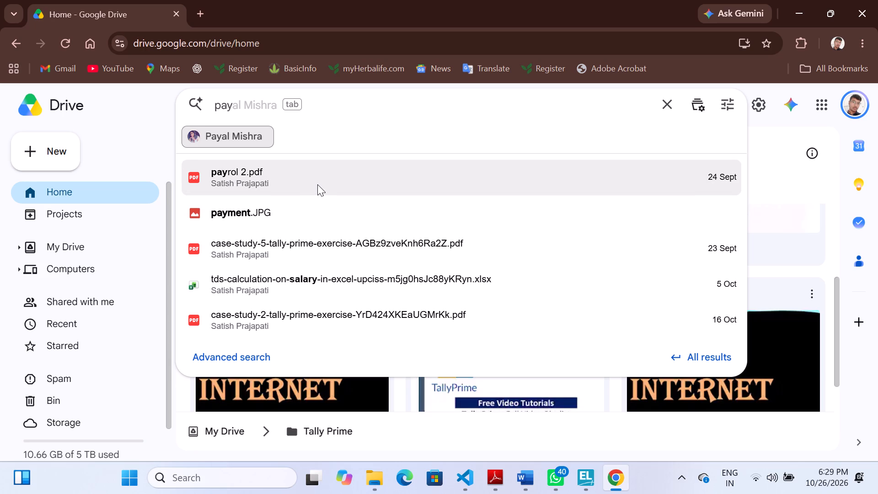
pyautogui.doubleClick(317, 184)
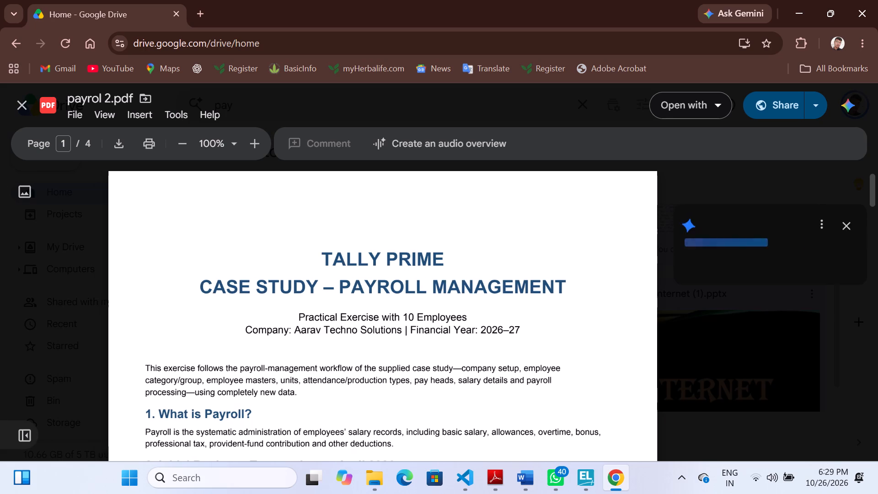
pyautogui.scroll(-3, 365, 273)
pyautogui.scroll(3, 365, 273)
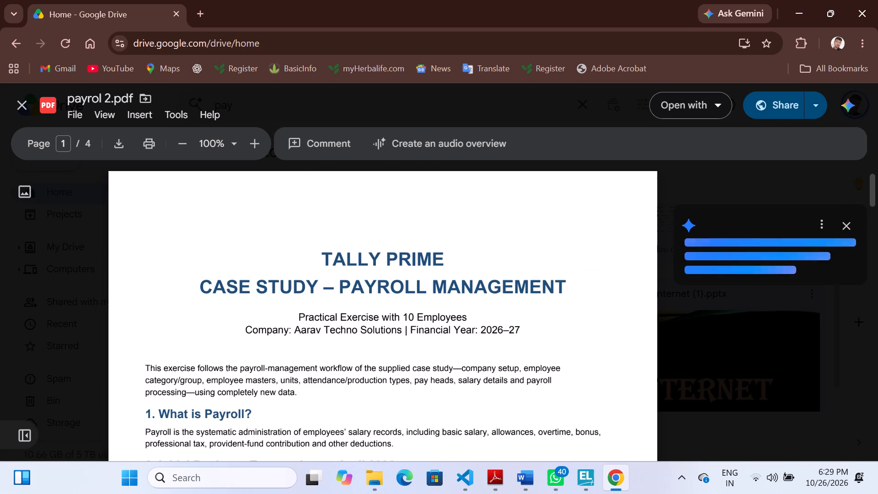
pyautogui.click(24, 110)
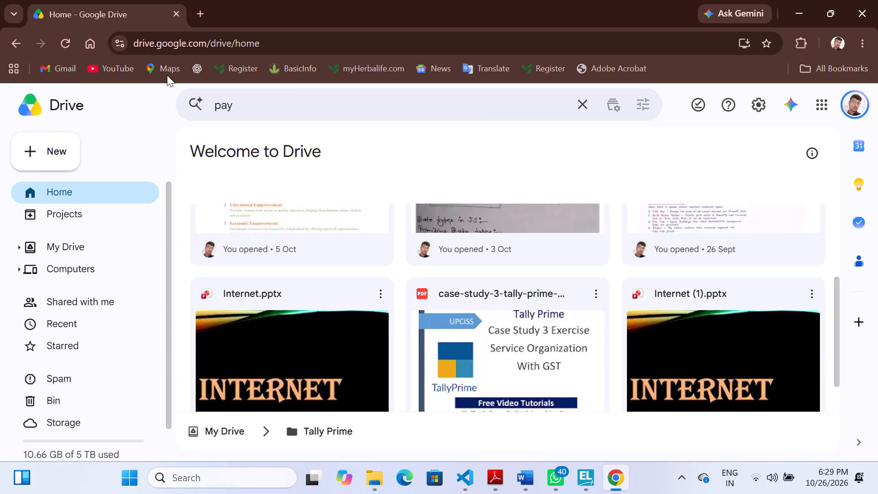
# Search Drive for "case" and open the case-study-5-tally-prime-exercise PDF.
pyautogui.scroll(-3, 249, 224)
pyautogui.scroll(1, 249, 224)
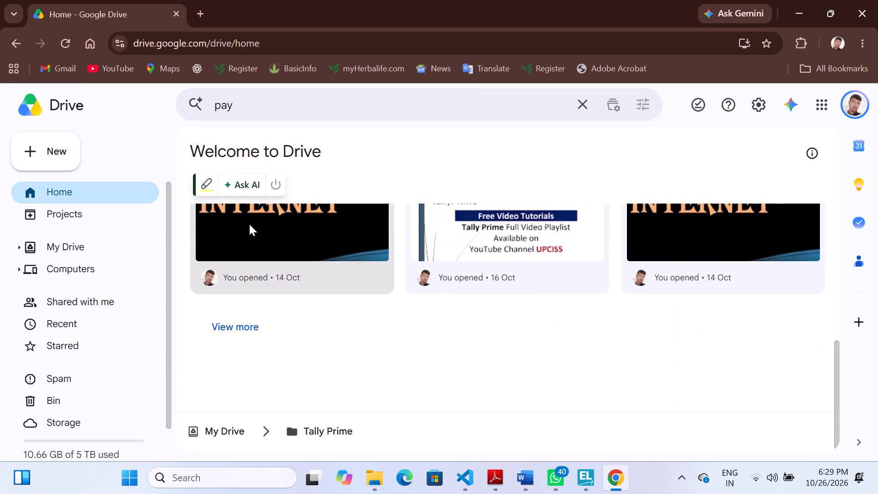
pyautogui.scroll(1, 249, 224)
pyautogui.click(336, 105)
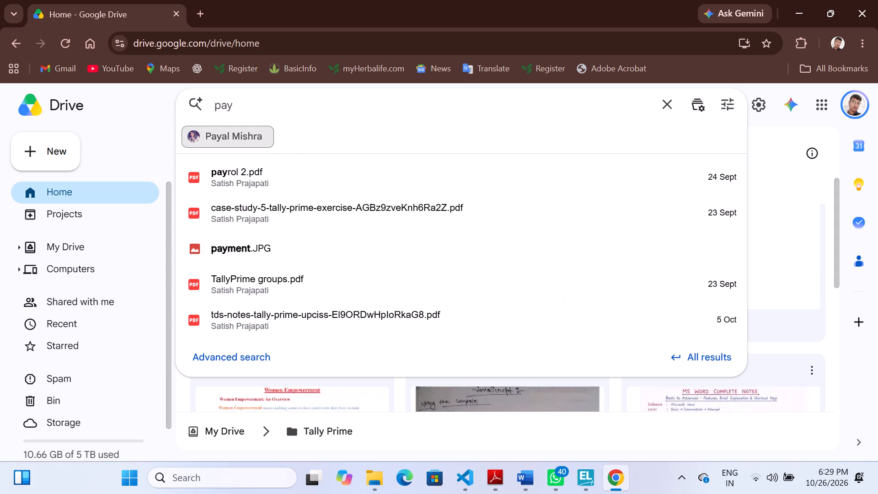
pyautogui.press('BackSpace')
pyautogui.press('BackSpace')
pyautogui.press('BackSpace')
pyautogui.write('case')
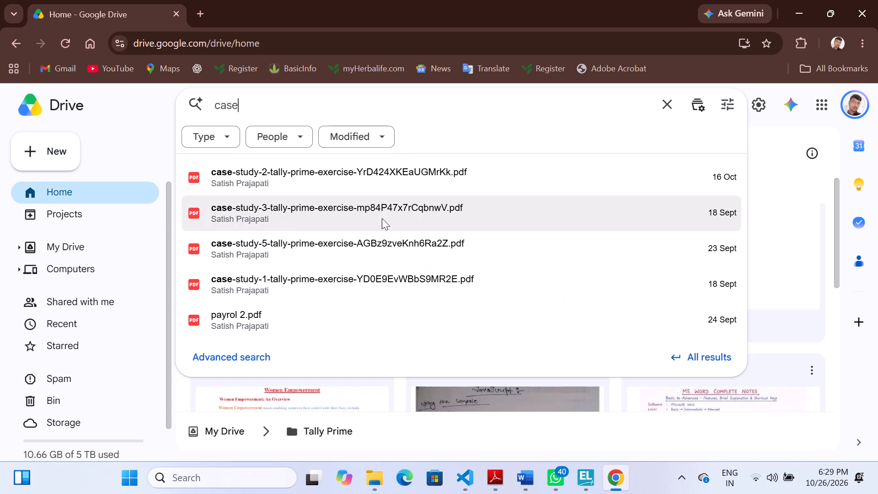
pyautogui.click(338, 251)
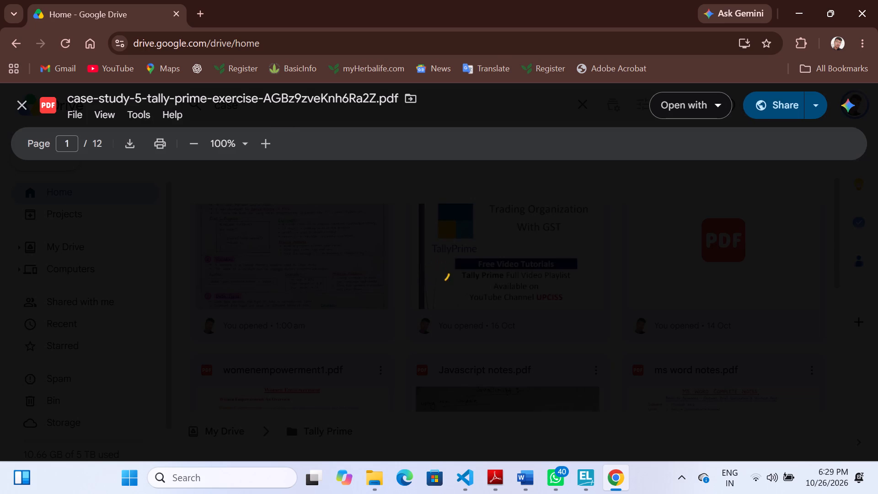
# Download the case study 5 PDF and skim the preview up to the "What is Payroll?" page.
pyautogui.scroll(-1, 404, 278)
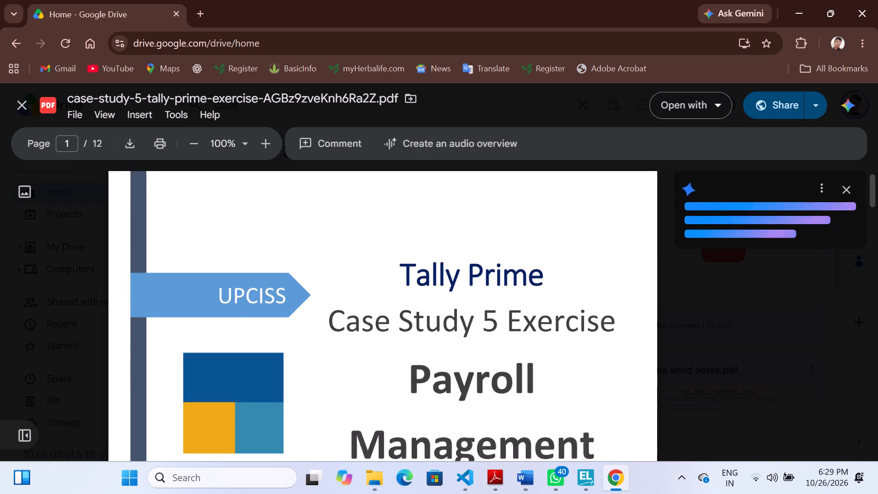
pyautogui.scroll(-1, 404, 278)
pyautogui.scroll(2, 404, 278)
pyautogui.click(132, 142)
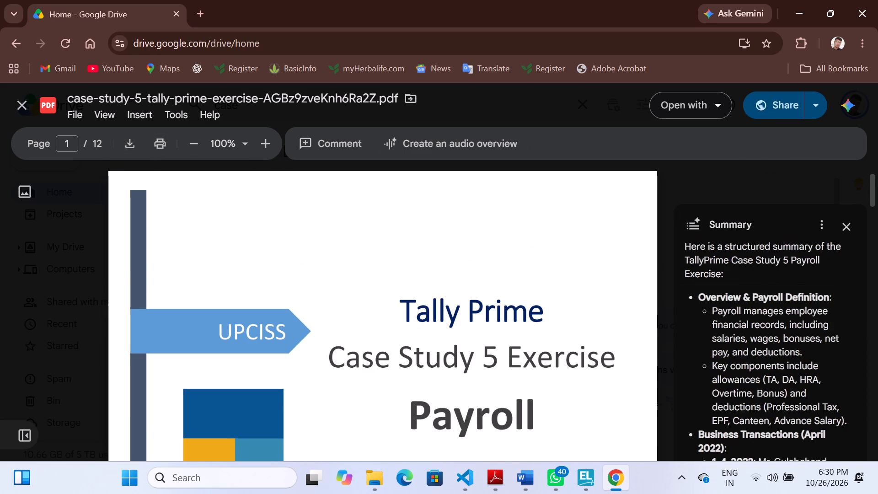
pyautogui.scroll(-4, 400, 248)
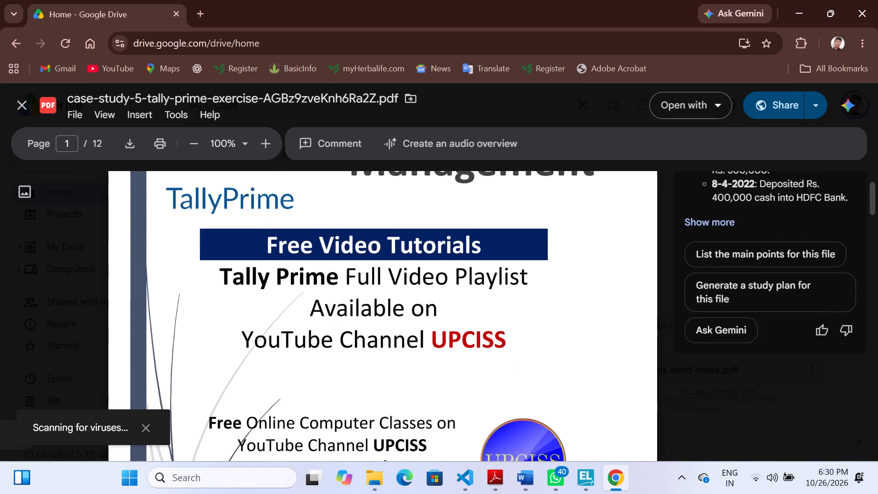
pyautogui.scroll(-8, 400, 248)
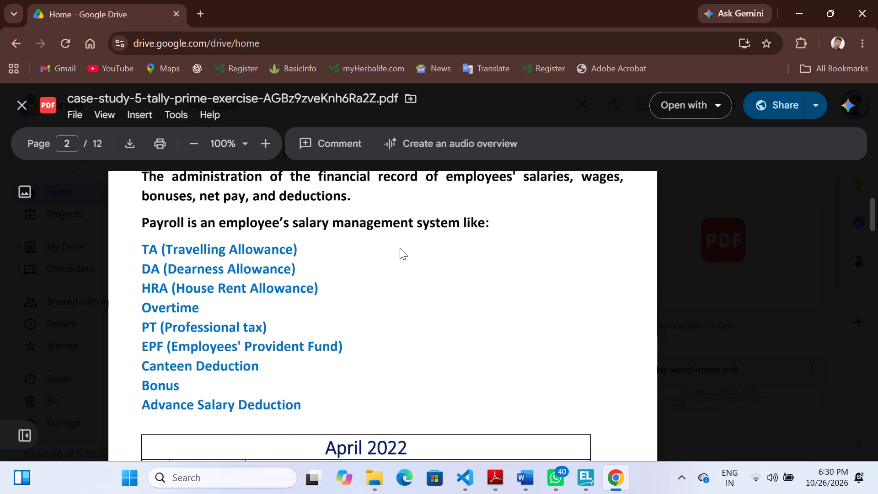
pyautogui.scroll(1, 400, 248)
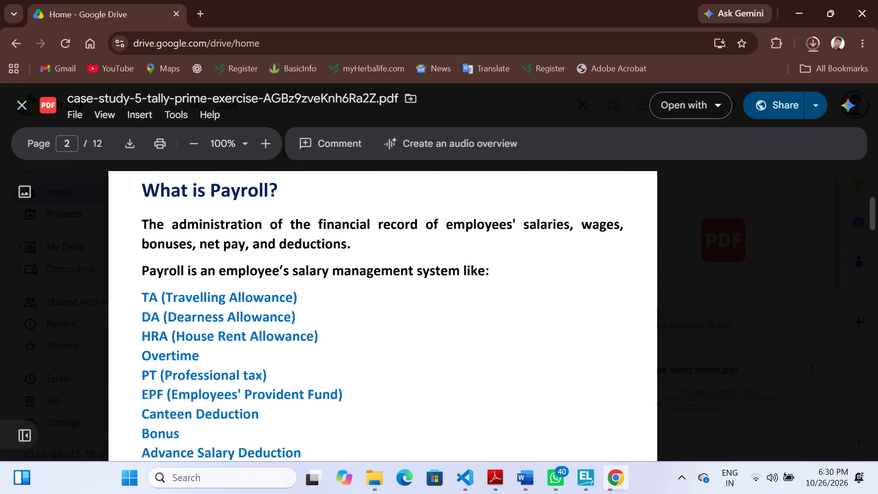
# Open the downloaded case-study-5-tally-prime-exercise PDF from the Downloads folder in File Explorer.
pyautogui.click(374, 481)
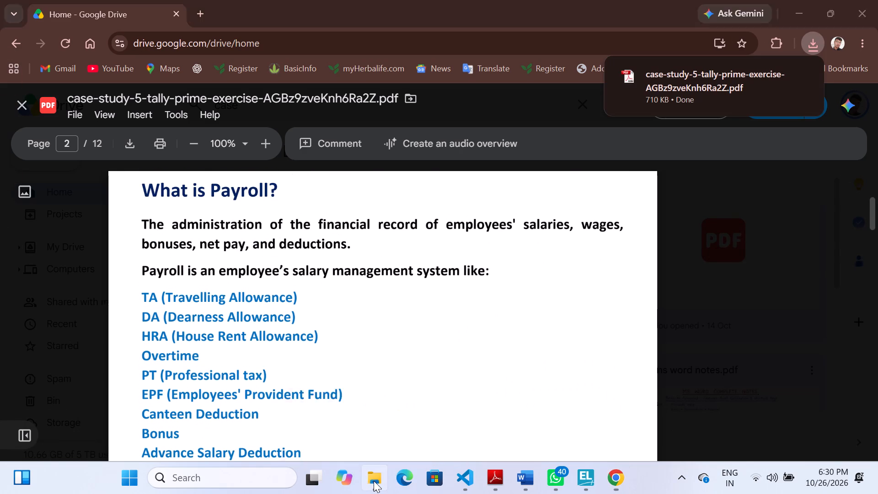
pyautogui.click(78, 220)
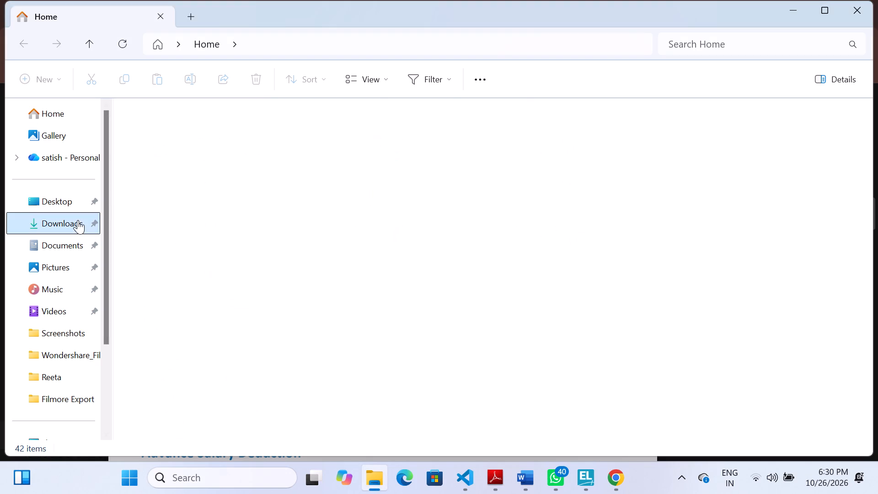
pyautogui.doubleClick(249, 144)
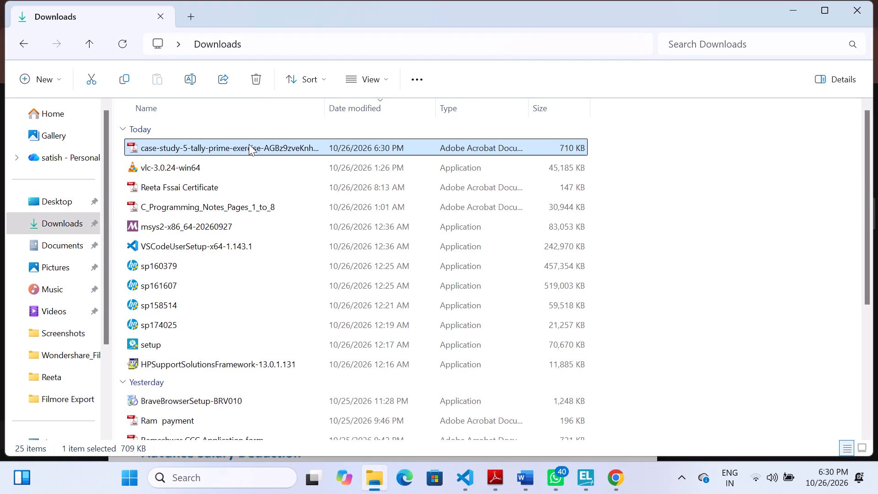
# Read the "What is Payroll?" section on page 2, covering the payroll definition and the list of allowances and deductions.
pyautogui.scroll(-2, 363, 253)
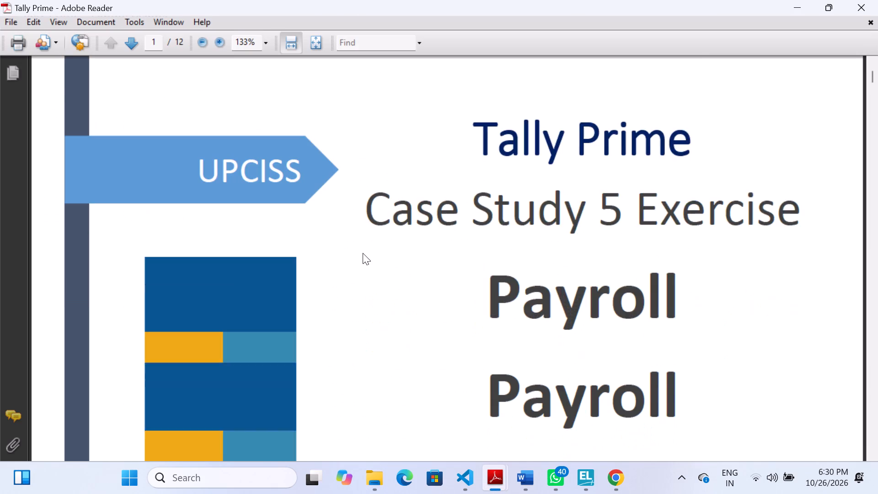
pyautogui.scroll(-10, 363, 253)
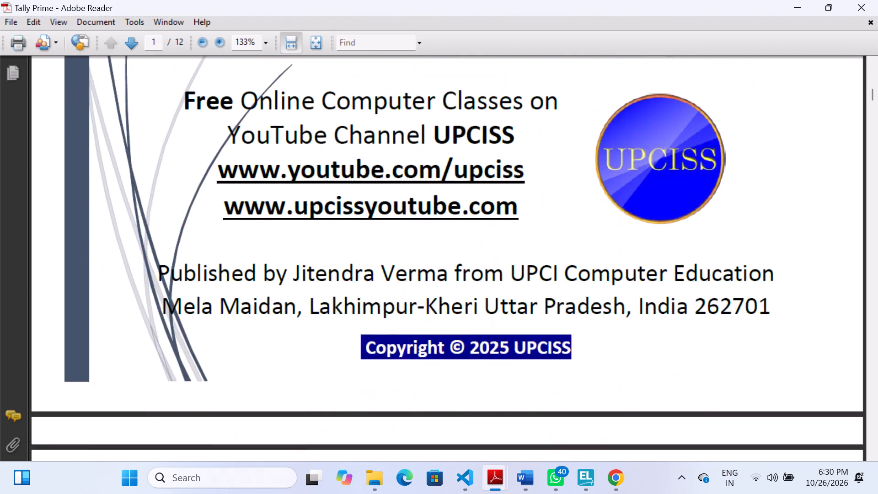
pyautogui.scroll(-7, 363, 253)
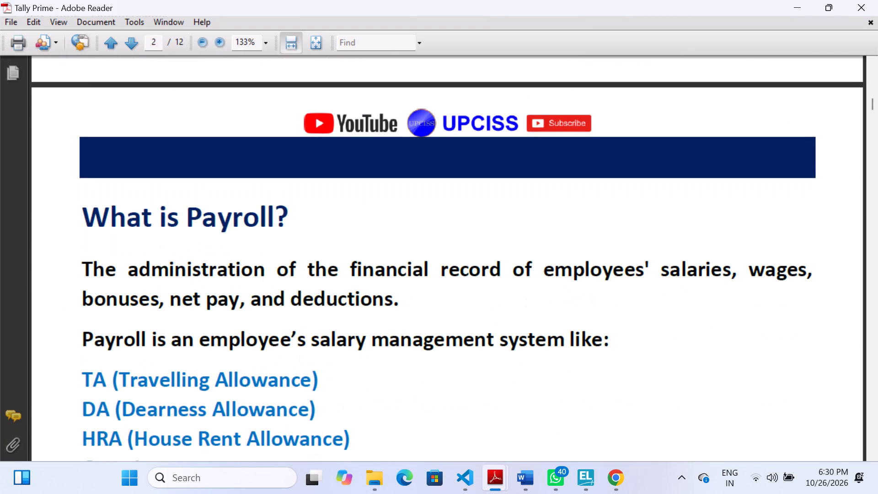
pyautogui.scroll(-1, 412, 299)
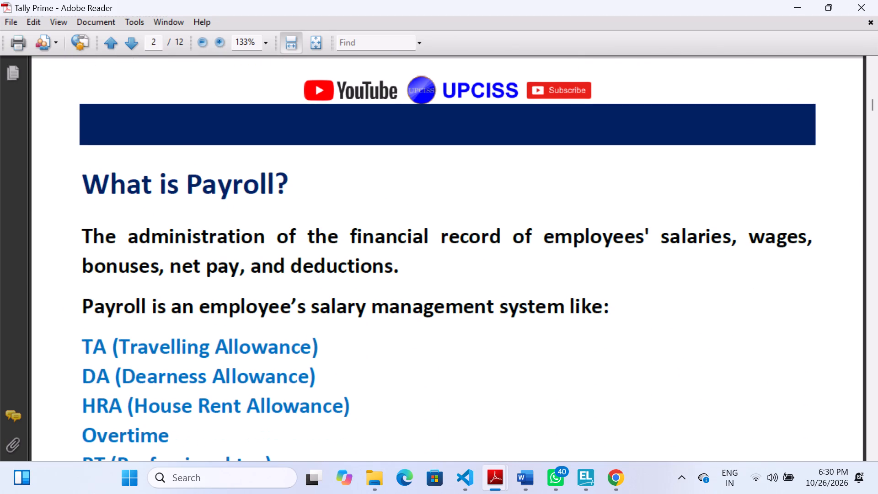
pyautogui.scroll(-1, 412, 299)
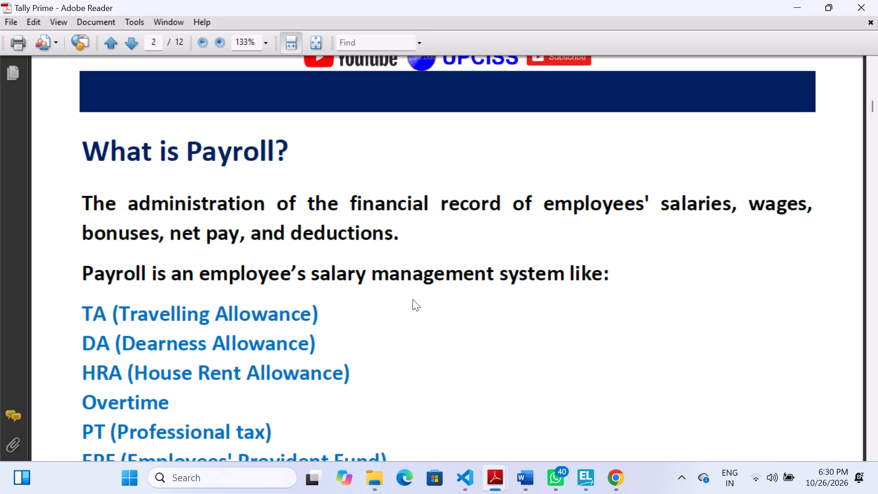
pyautogui.moveTo(410, 240); pyautogui.dragTo(113, 209)
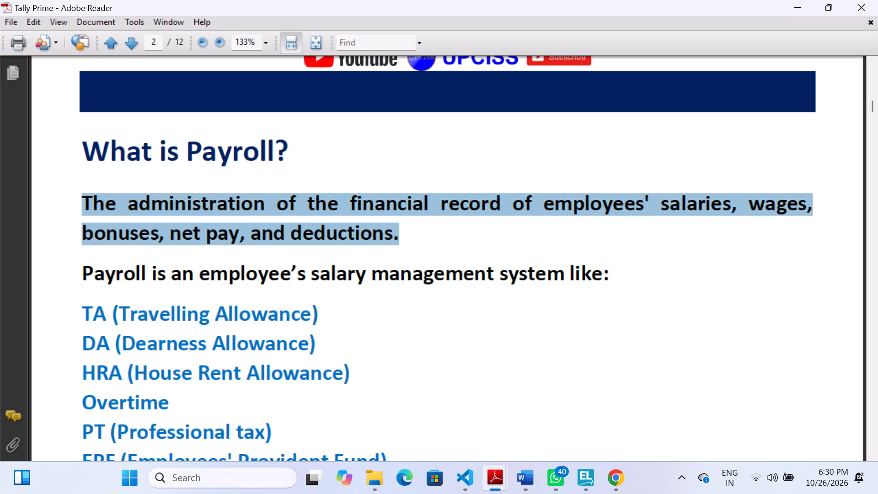
pyautogui.moveTo(113, 209); pyautogui.dragTo(98, 207)
pyautogui.click(366, 319)
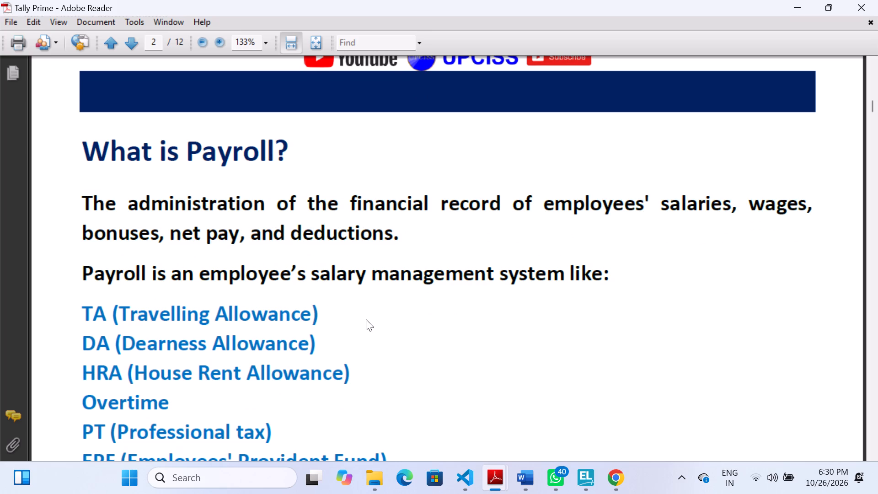
pyautogui.scroll(-1, 366, 319)
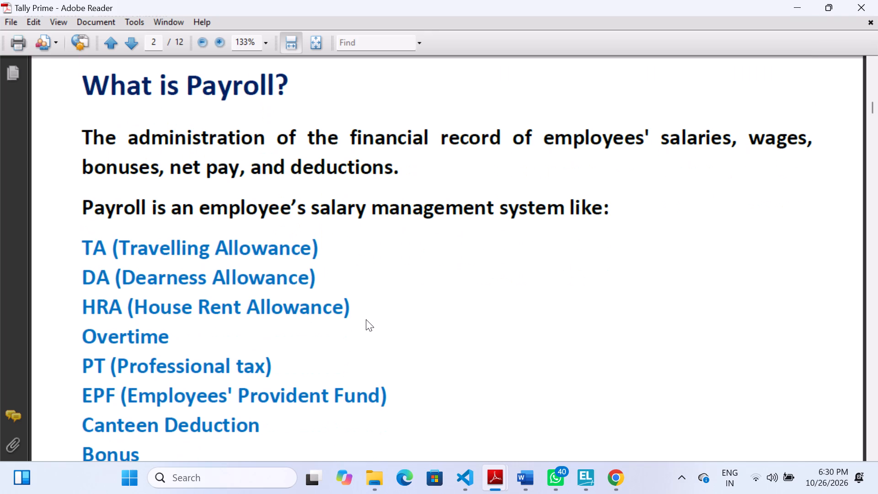
pyautogui.scroll(-1, 237, 285)
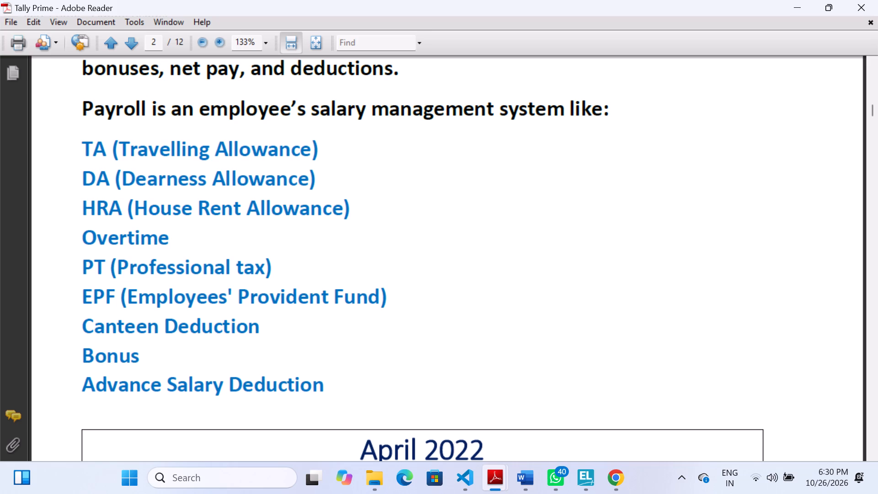
# Examine the April 2022 transactions table on page 2, covering the four dated business entries.
pyautogui.scroll(-1, 172, 245)
pyautogui.scroll(-5, 353, 381)
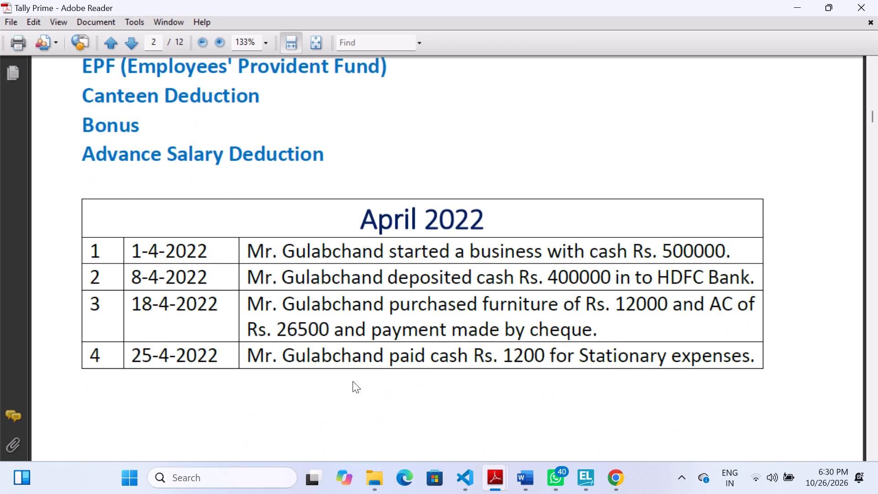
pyautogui.scroll(-2, 353, 381)
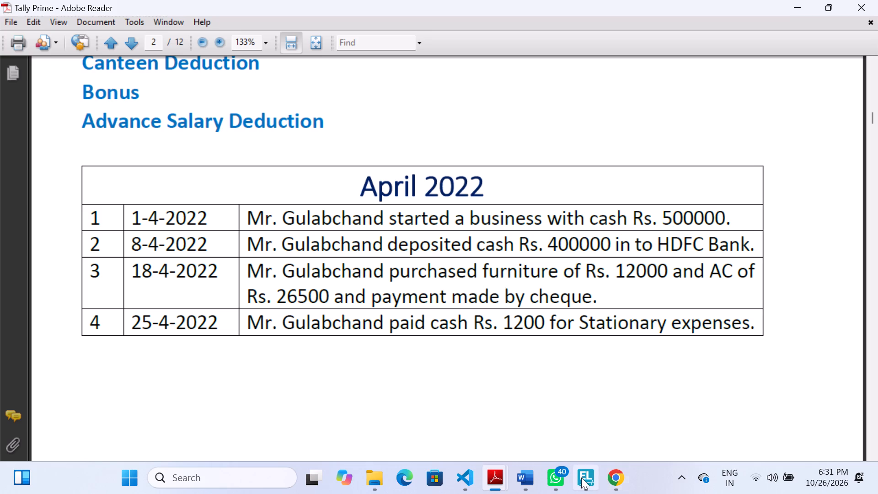
# Switch to TallyPrime Edit Log to return to the blank Company Creation form.
pyautogui.click(584, 413)
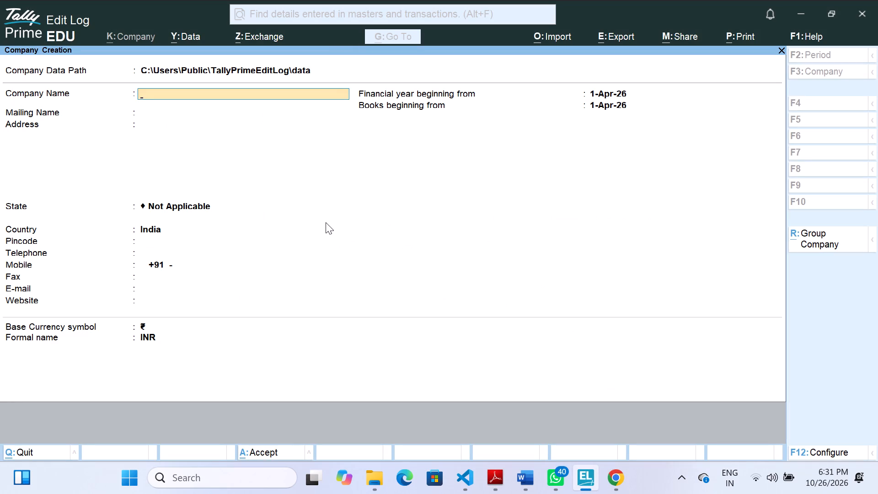
# Name the new company Gulab CHand PVT Ltd, keep the same mailing name and leave the address blank.
pyautogui.write('Gulab')
pyautogui.press('space')
pyautogui.write('CHand PVT Ly')
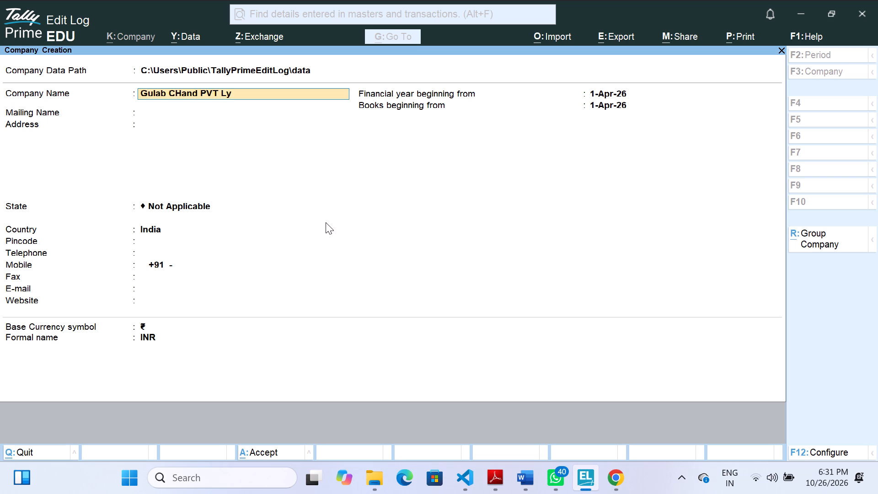
pyautogui.press('BackSpace')
pyautogui.write('td')
pyautogui.press('Return')
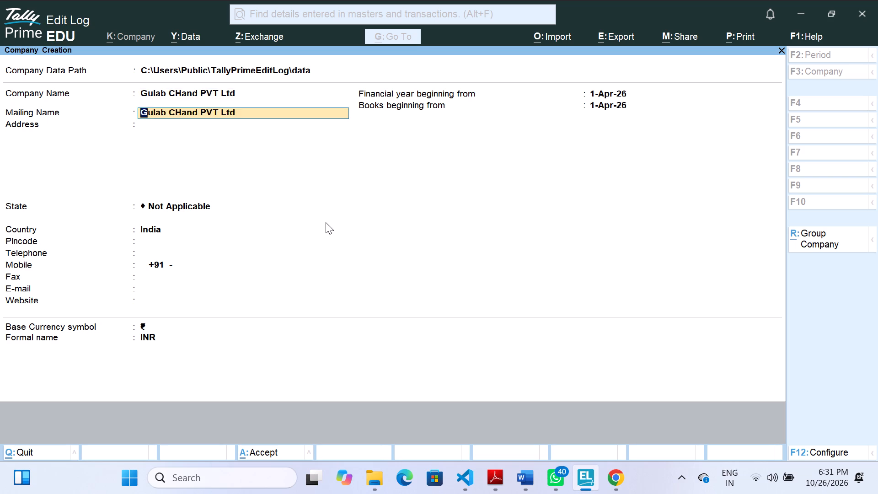
pyautogui.press('Return')
pyautogui.press('Return')
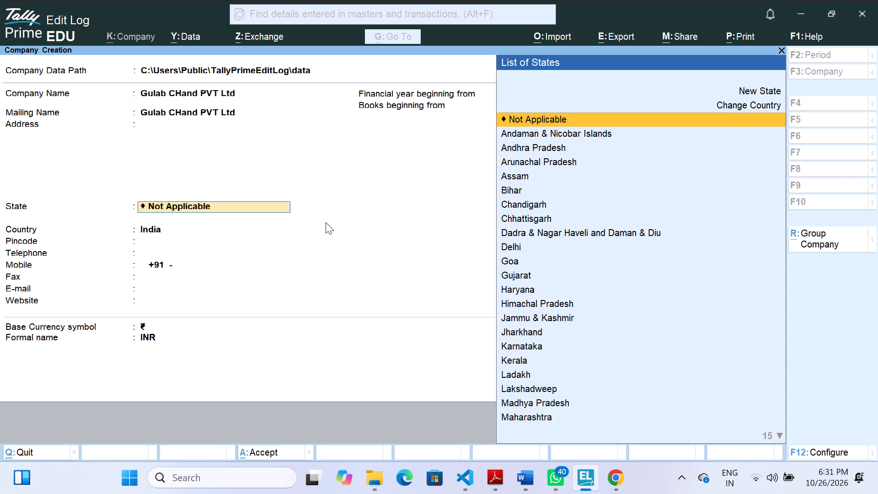
# Set the state to Uttarakhand, leave contact details blank, keep 1-Apr-26 for both beginning dates, and create the company.
pyautogui.press('u')
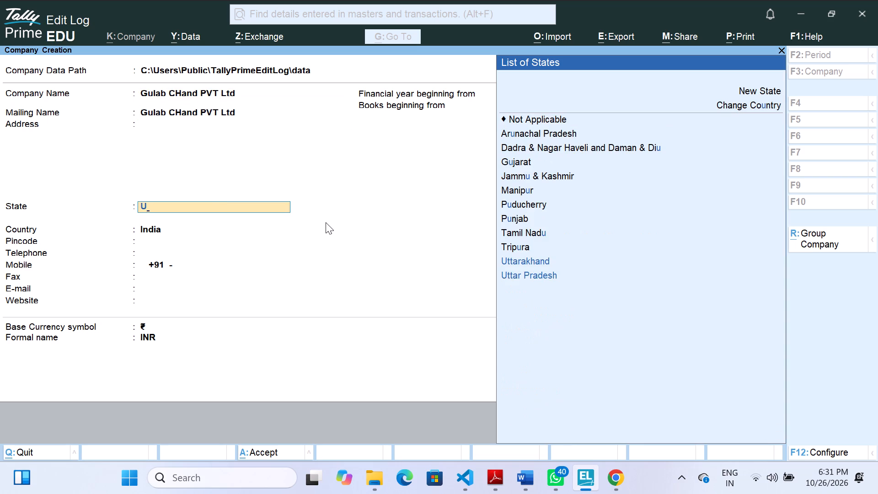
pyautogui.write('tt')
pyautogui.press('Down')
pyautogui.press('Return')
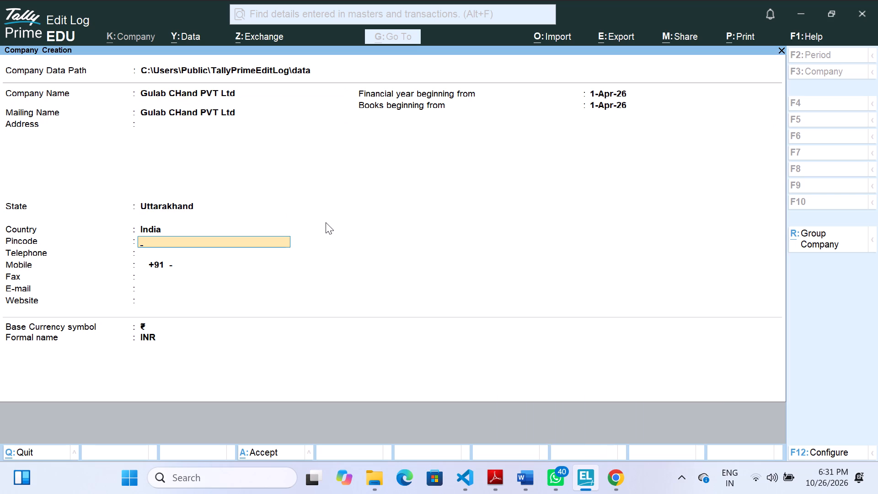
pyautogui.press('Return')
pyautogui.press('Return')
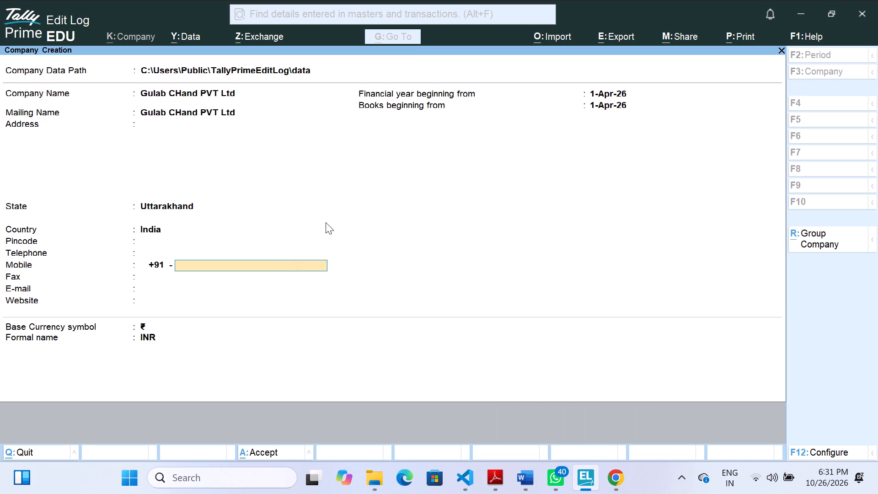
pyautogui.press('Return')
pyautogui.press('Return')
pyautogui.press('Return')
pyautogui.press('Return')
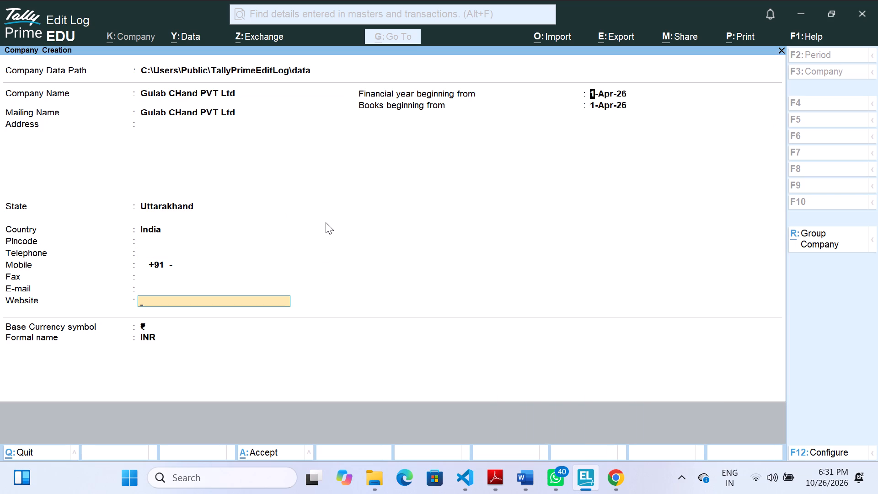
pyautogui.press('Return')
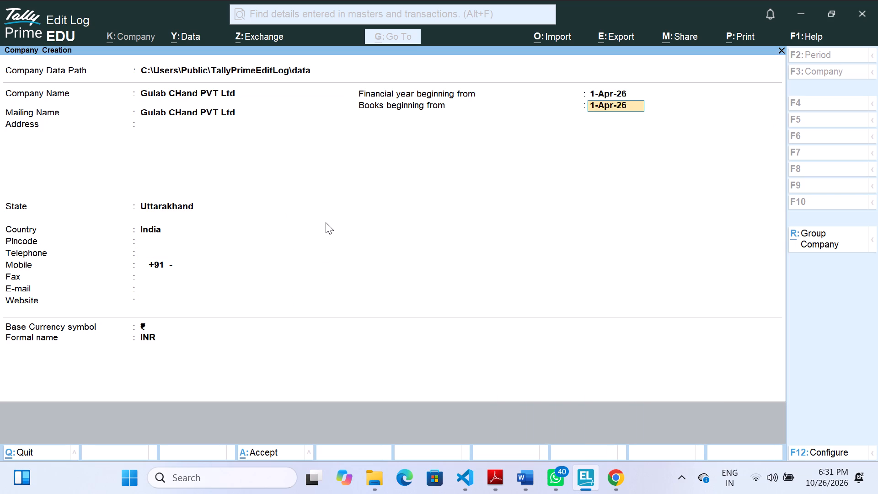
pyautogui.press('Return')
pyautogui.press('Return')
pyautogui.press('Return')
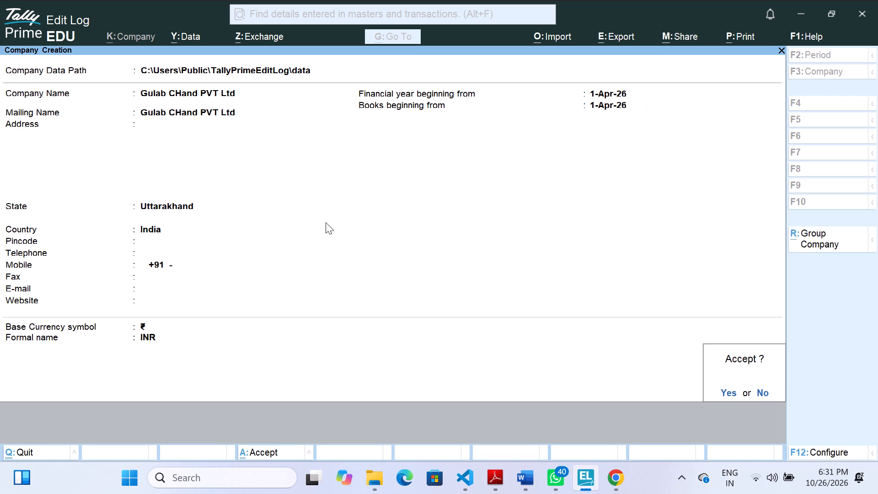
pyautogui.press('Return')
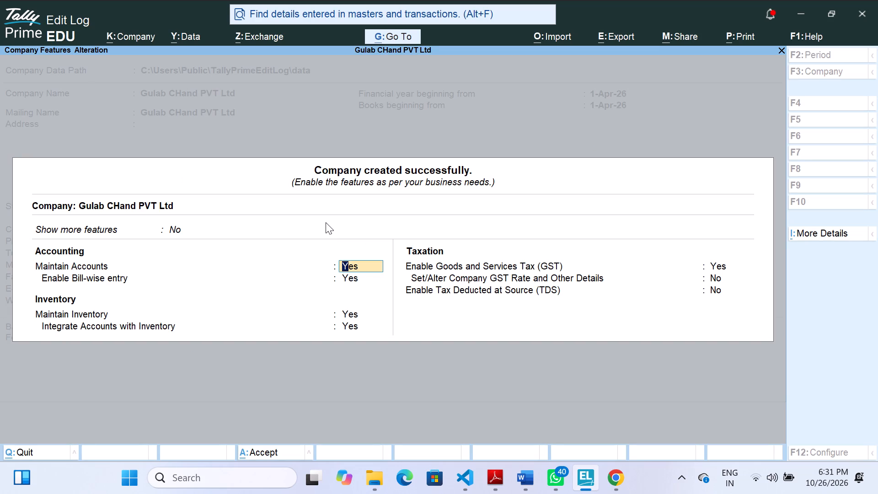
# Set Show more features and Show all features to Yes for the new company.
pyautogui.press('BackSpace')
pyautogui.press('Down')
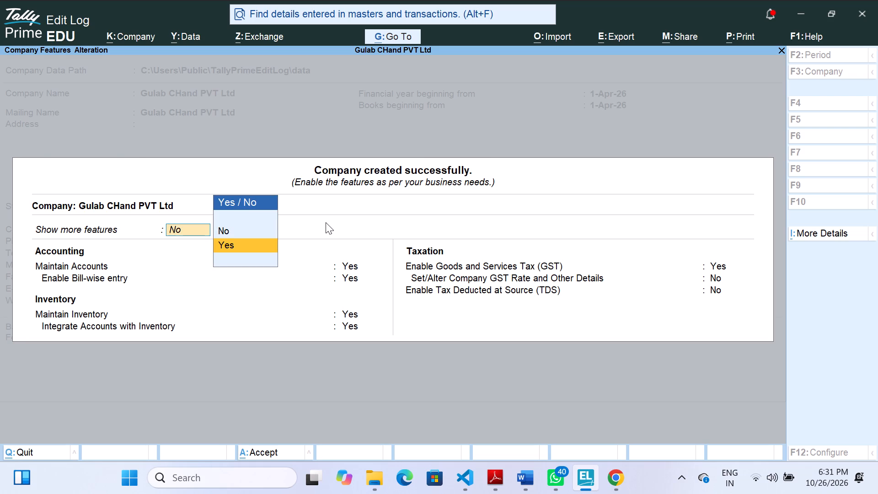
pyautogui.press('Return')
pyautogui.press('BackSpace')
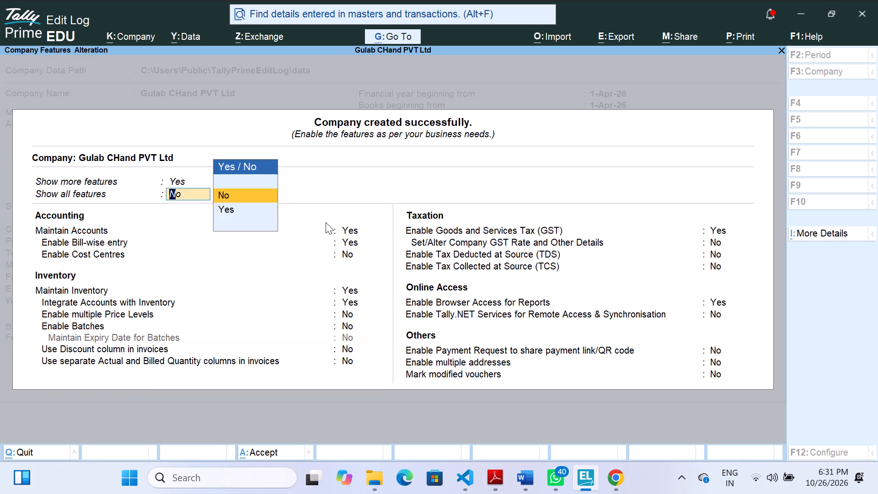
pyautogui.press('y')
pyautogui.press('Return')
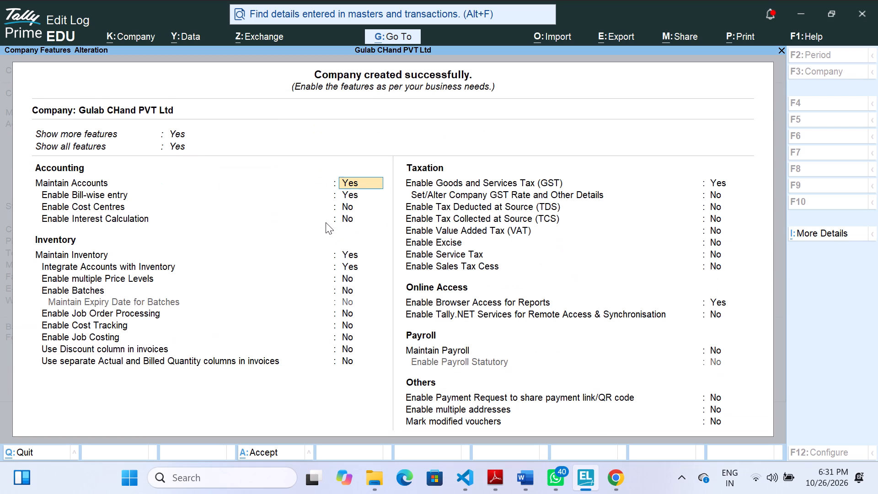
# Keep the default accounting and inventory features, leave GST enabled, and accept the GST registration details for Uttarakhand.
pyautogui.press('Return')
pyautogui.press('Return')
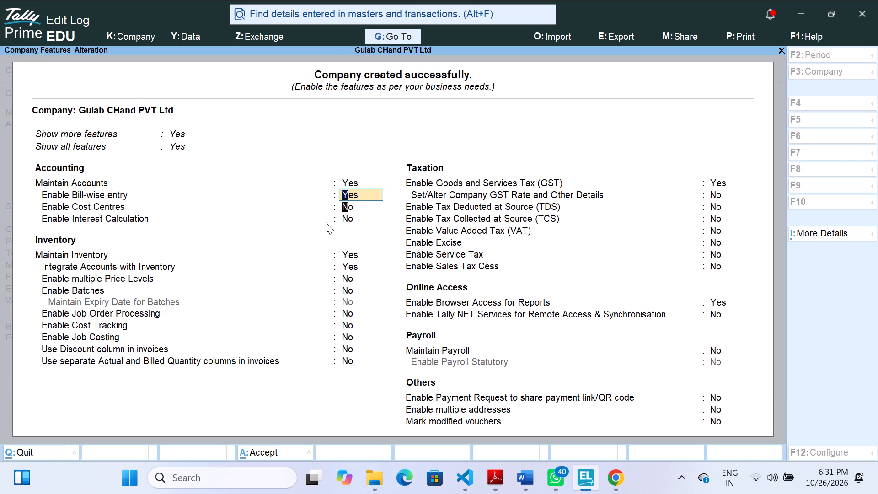
pyautogui.press('Return')
pyautogui.press('Return')
pyautogui.press('Return')
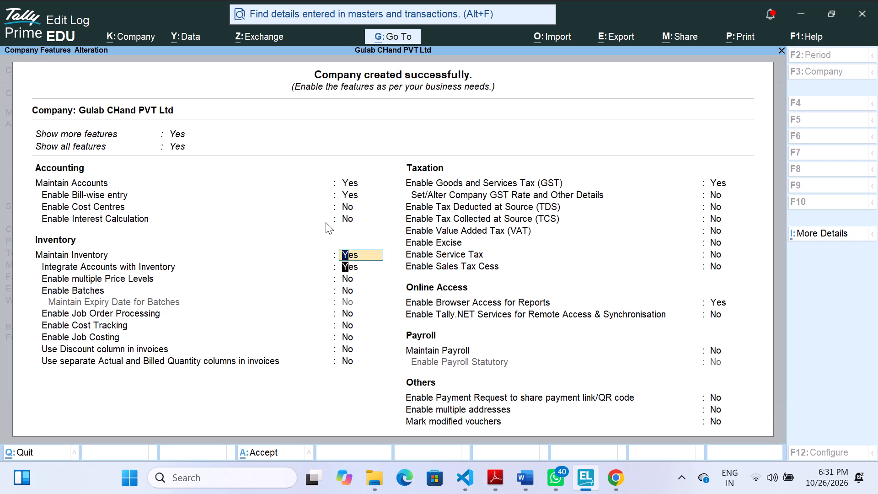
pyautogui.press('Return')
pyautogui.press('Return')
pyautogui.press('Return')
pyautogui.press('Return')
pyautogui.press('Return')
pyautogui.press('Return')
pyautogui.press('Return')
pyautogui.press('Return')
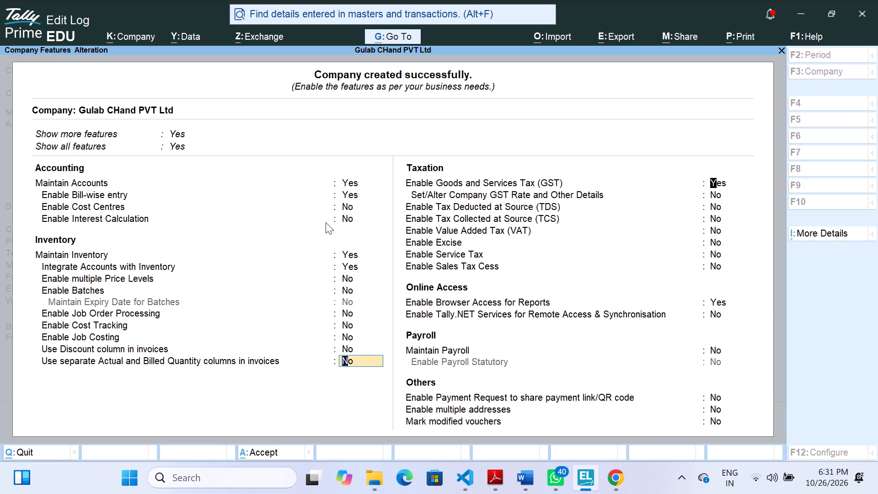
pyautogui.press('Return')
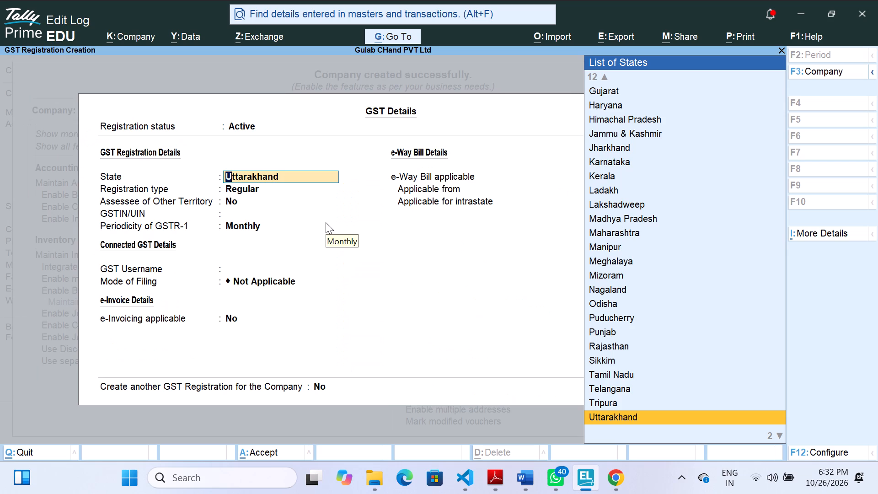
pyautogui.hotkey('ctrl', 'a')
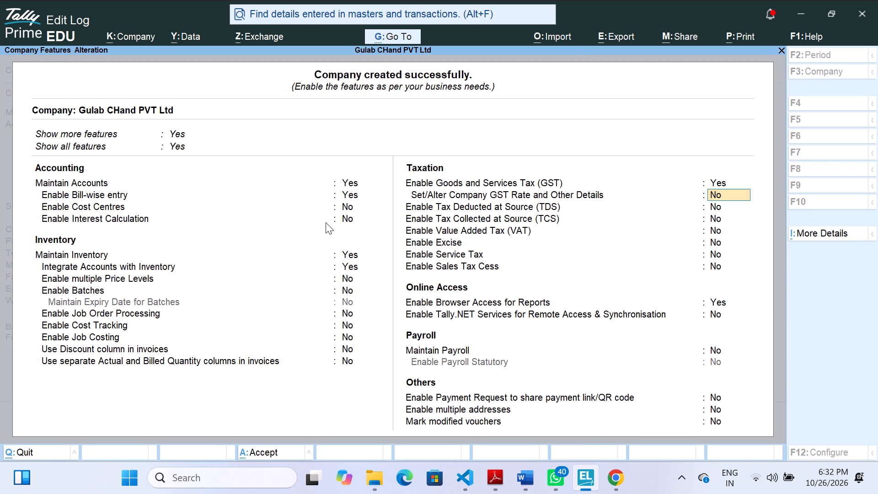
# Set Maintain Payroll to Yes, leave Enable Payroll Statutory and the remaining features at their defaults, and save the company features.
pyautogui.press('Return')
pyautogui.press('Return')
pyautogui.press('Return')
pyautogui.press('Return')
pyautogui.press('Return')
pyautogui.press('Return')
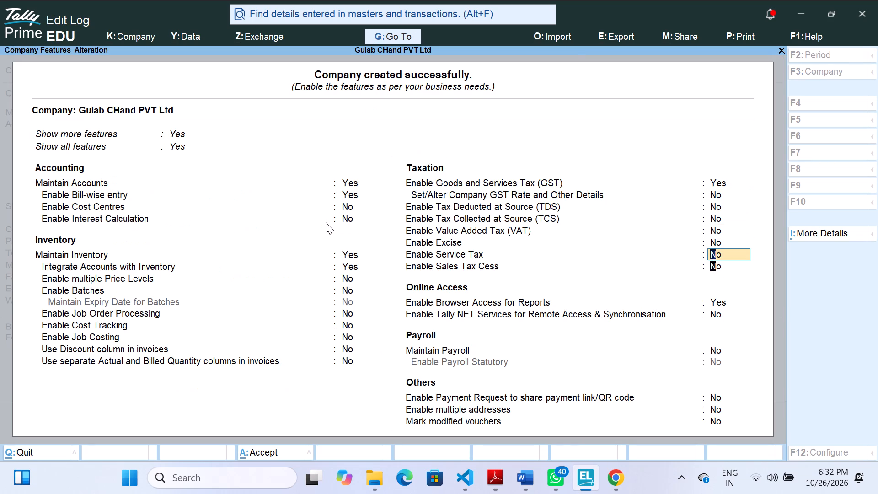
pyautogui.press('Return')
pyautogui.press('Return')
pyautogui.press('Return')
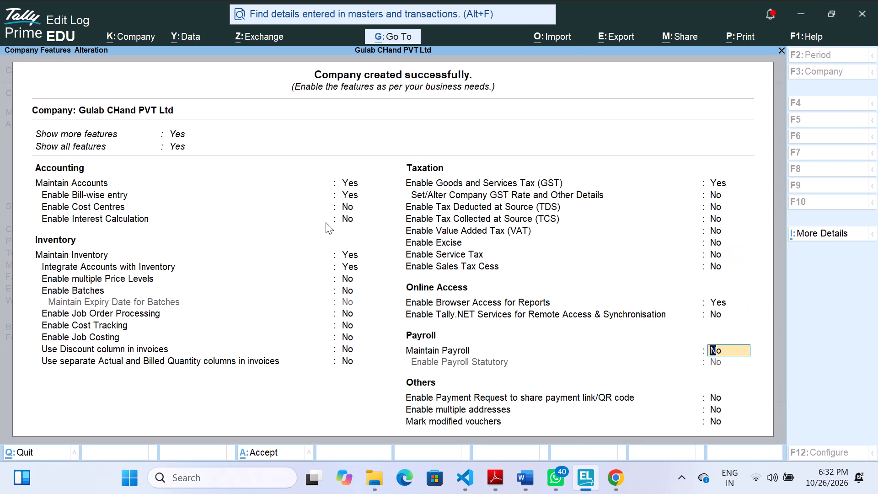
pyautogui.press('y')
pyautogui.press('Return')
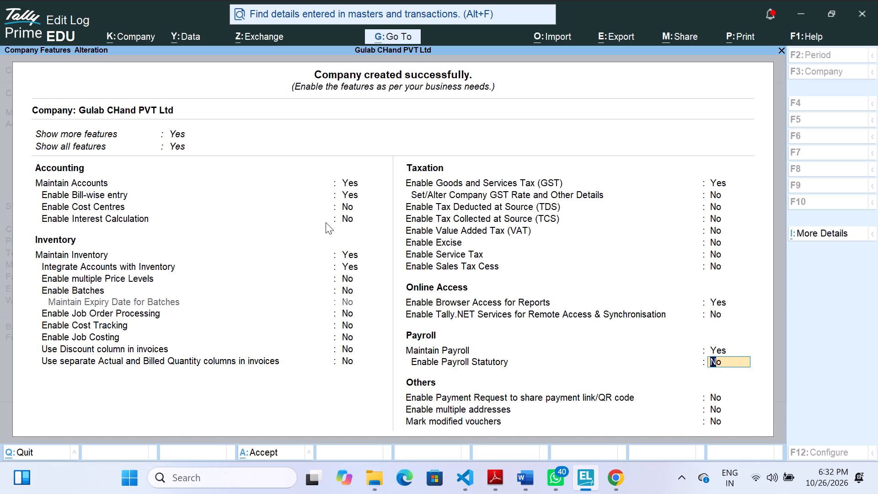
pyautogui.press('Return')
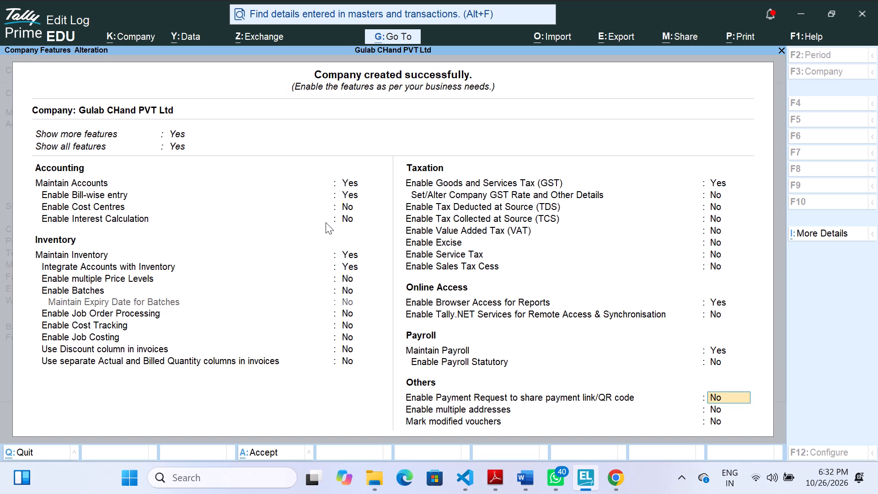
pyautogui.press('Return')
pyautogui.press('Return')
pyautogui.press('Return')
pyautogui.press('Return')
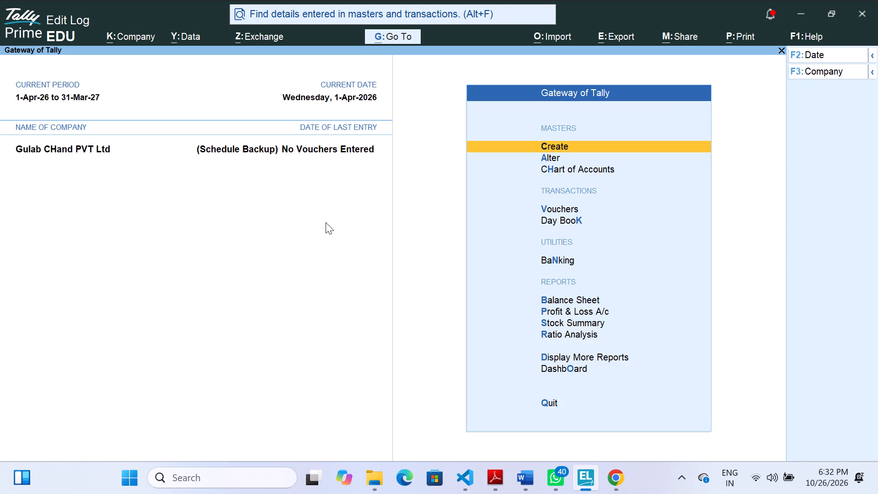
# Open the list of masters for alteration and expand it to show more master types.
pyautogui.press('Down')
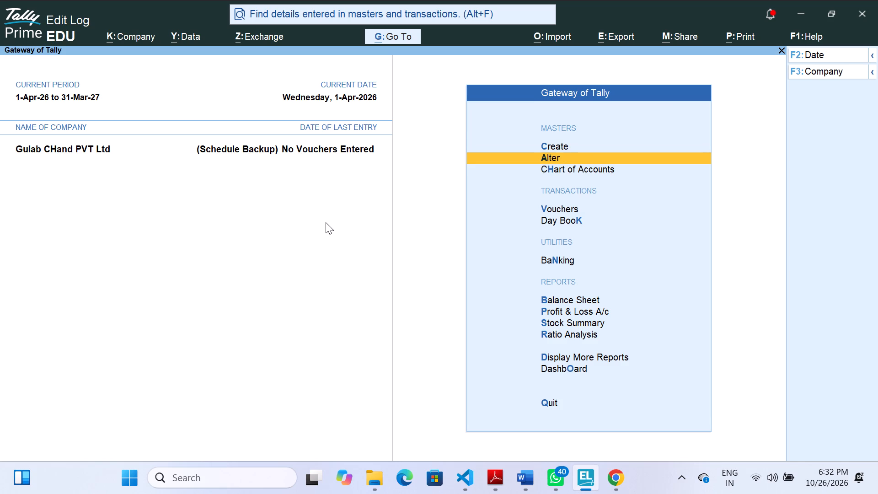
pyautogui.press('Return')
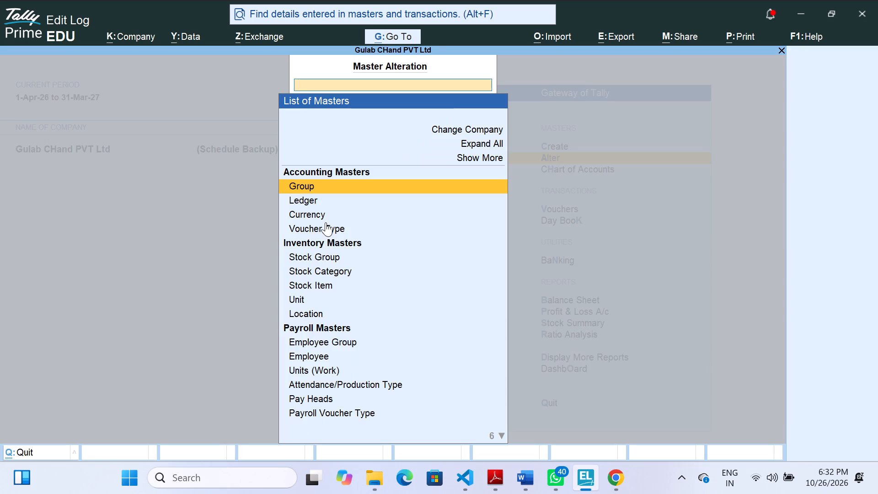
pyautogui.press('Down')
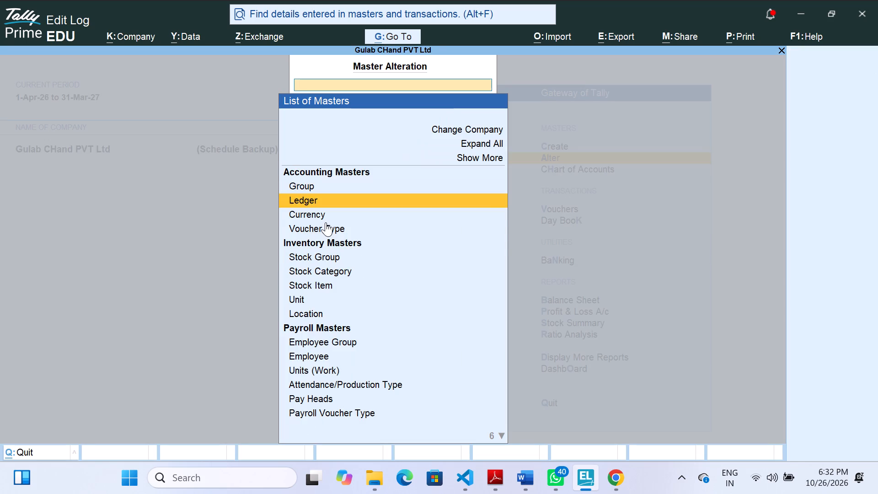
pyautogui.press('Down')
pyautogui.press('Down')
pyautogui.press('Down')
pyautogui.press('Down')
pyautogui.press('Down')
pyautogui.press('Down')
pyautogui.press('Down')
pyautogui.press('Down')
pyautogui.press('Down')
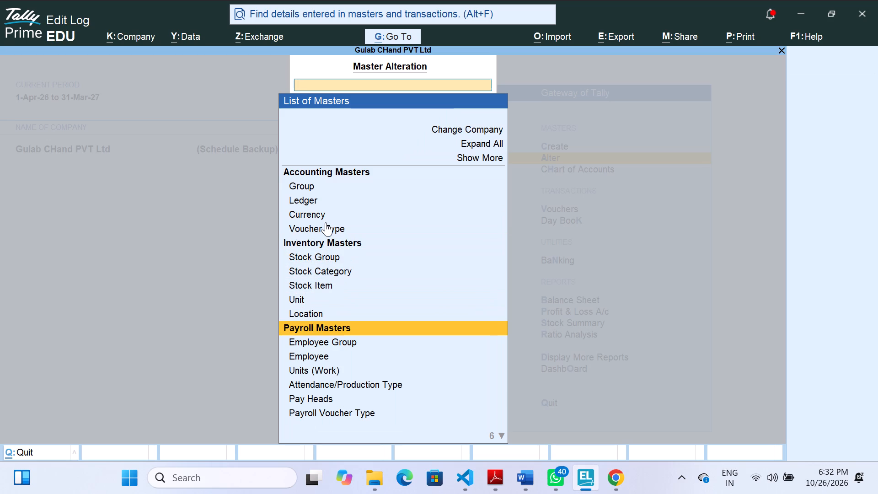
pyautogui.scroll(-2, 326, 222)
pyautogui.press('Down')
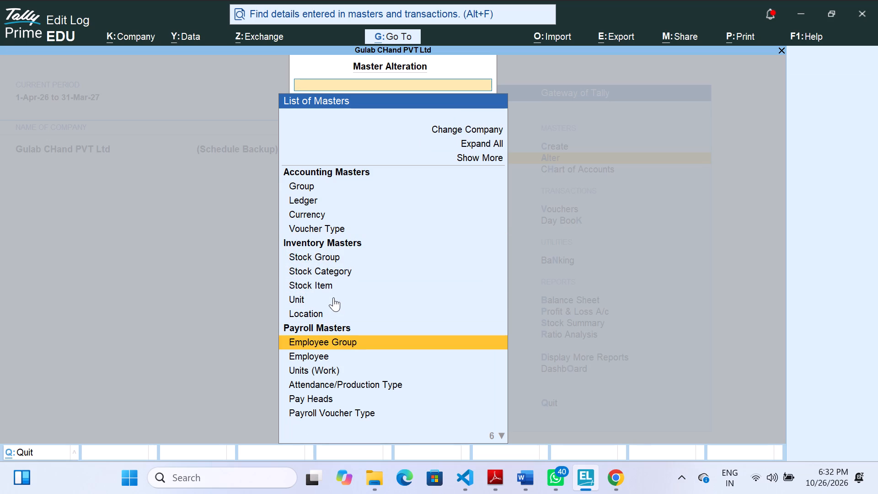
pyautogui.press('Down')
pyautogui.press('Down')
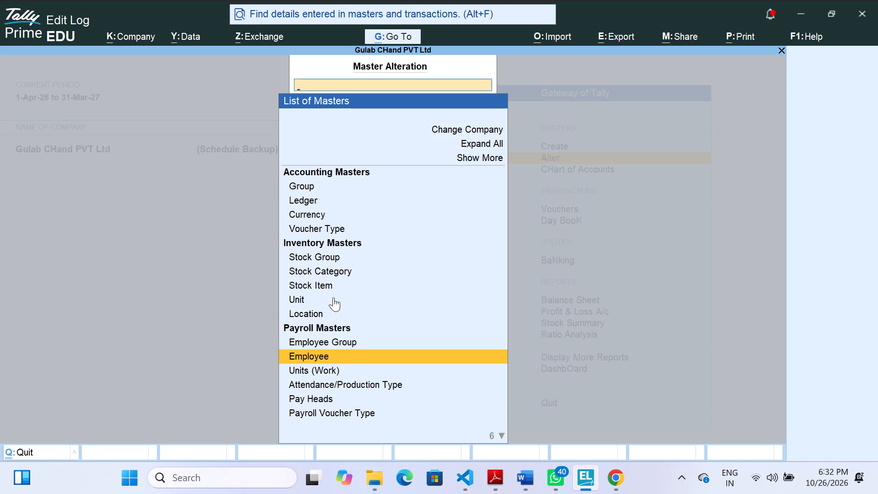
pyautogui.press('Down')
pyautogui.press('Down')
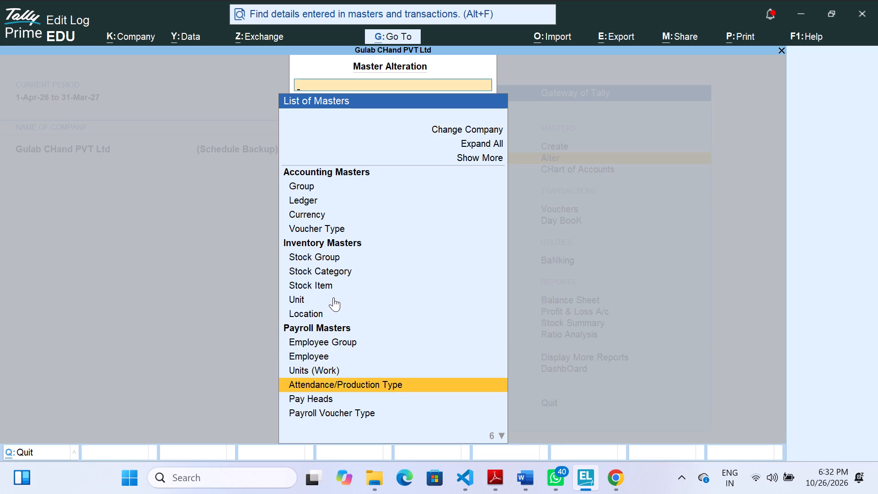
pyautogui.press('Down')
pyautogui.press('Down')
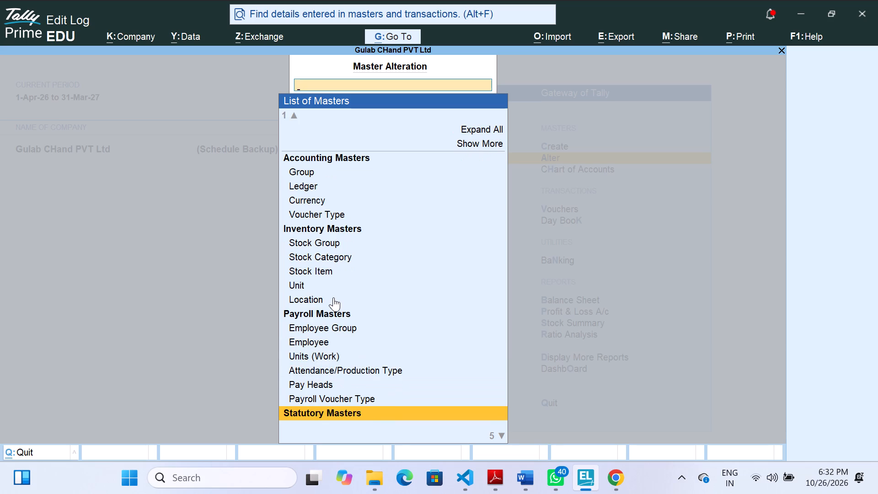
pyautogui.press('Up')
pyautogui.press('Up')
pyautogui.press('Up')
pyautogui.press('Up')
pyautogui.press('Up')
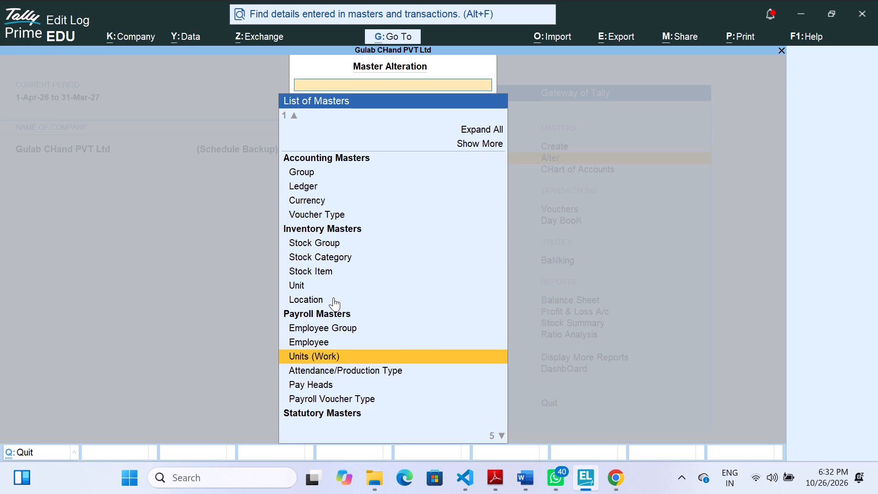
pyautogui.click(489, 142)
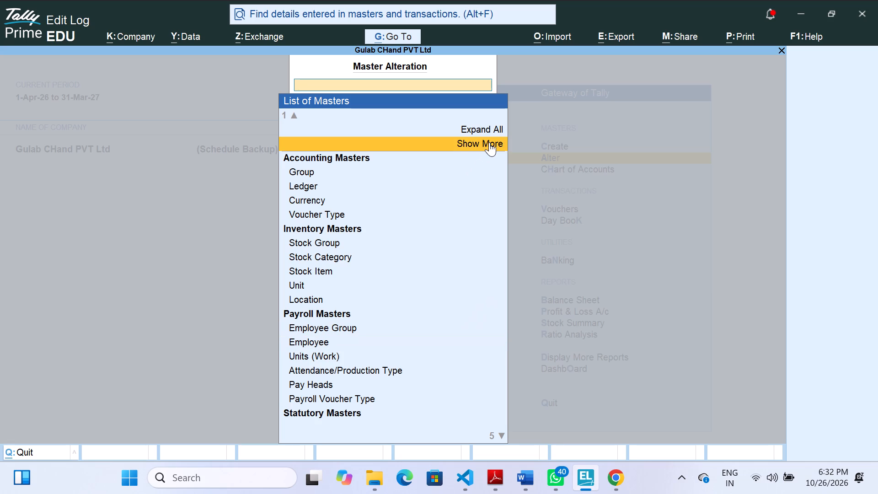
pyautogui.click(489, 142)
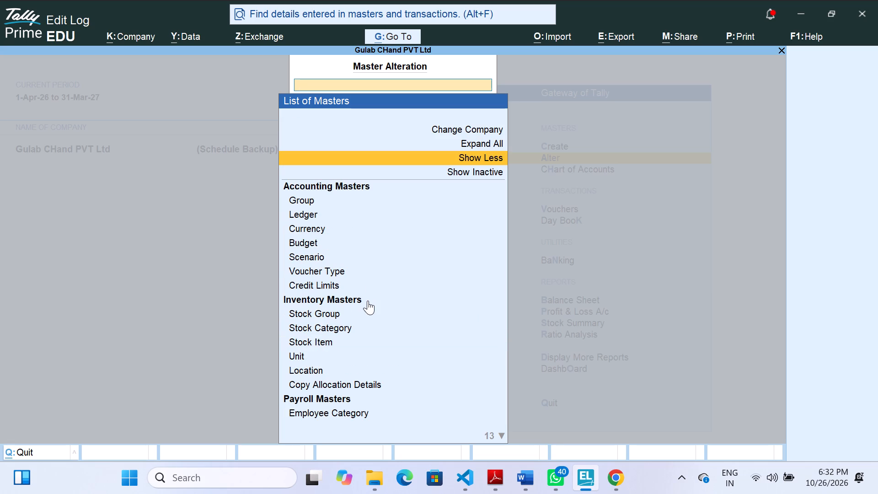
# Look through the expanded list of masters and find Employee Category among the Payroll Masters.
pyautogui.press('Down')
pyautogui.press('Down')
pyautogui.press('Down')
pyautogui.press('Down')
pyautogui.press('Down')
pyautogui.press('Down')
pyautogui.press('Down')
pyautogui.press('Down')
pyautogui.press('Down')
pyautogui.press('Down')
pyautogui.press('Down')
pyautogui.press('Down')
pyautogui.press('Down')
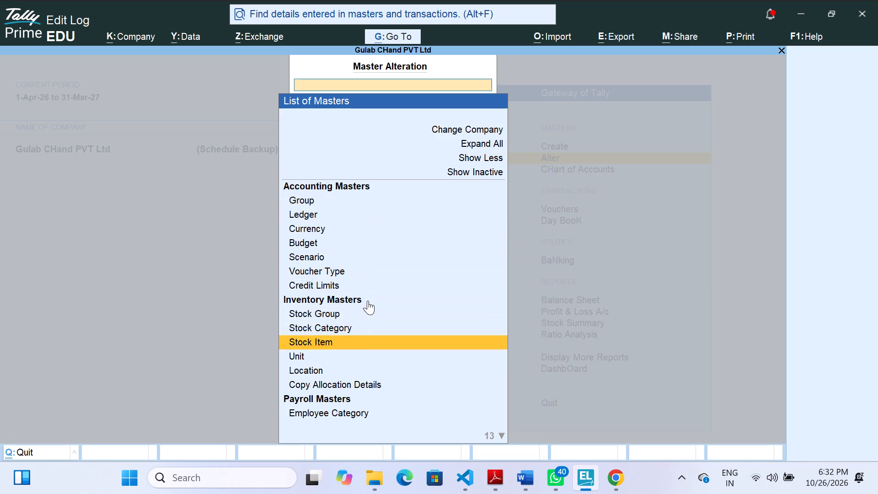
pyautogui.press('Down')
pyautogui.press('Down')
pyautogui.press('Down')
pyautogui.press('Down')
pyautogui.press('Down')
pyautogui.press('Down')
pyautogui.press('Down')
pyautogui.press('Down')
pyautogui.press('Down')
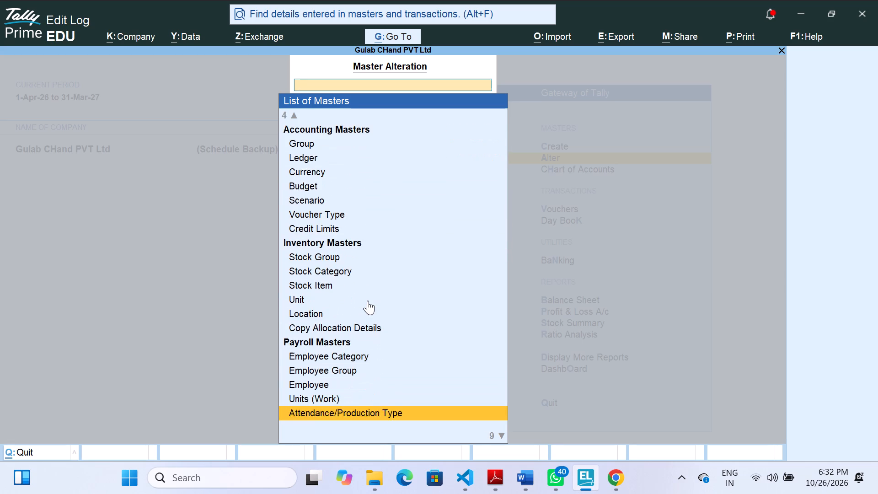
pyautogui.press('Down')
pyautogui.press('Down')
pyautogui.press('Down')
pyautogui.press('Down')
pyautogui.press('Up')
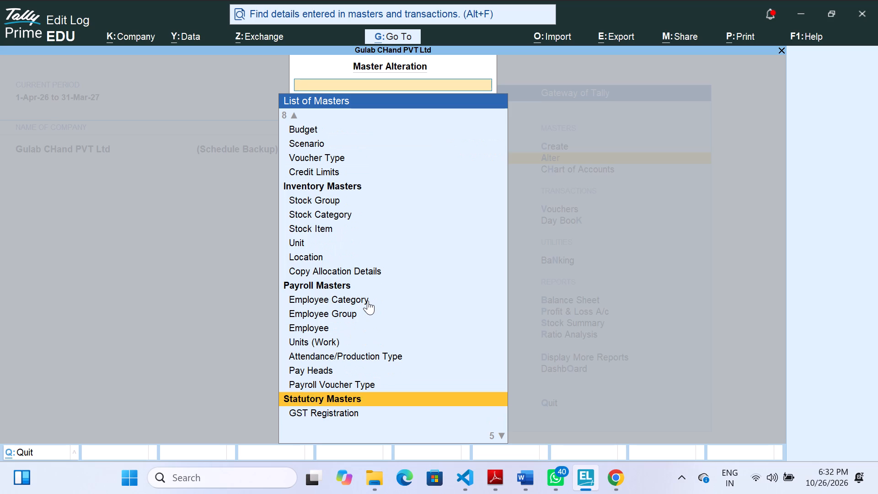
pyautogui.press('Up')
pyautogui.press('Up')
pyautogui.press('Up')
pyautogui.press('Up')
pyautogui.press('Up')
pyautogui.press('Up')
pyautogui.press('Up')
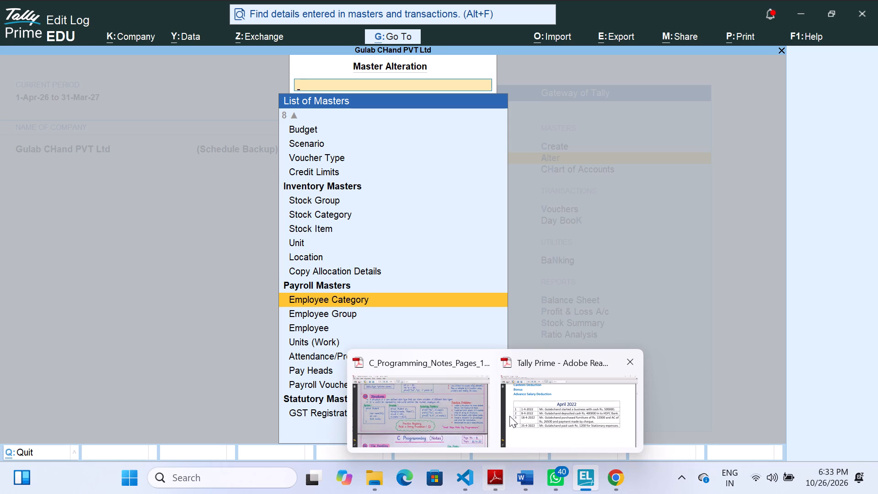
# Switch to the Tally Prime PDF in Adobe Reader and check the May 2022 employee appointments and pay structure.
pyautogui.click(537, 409)
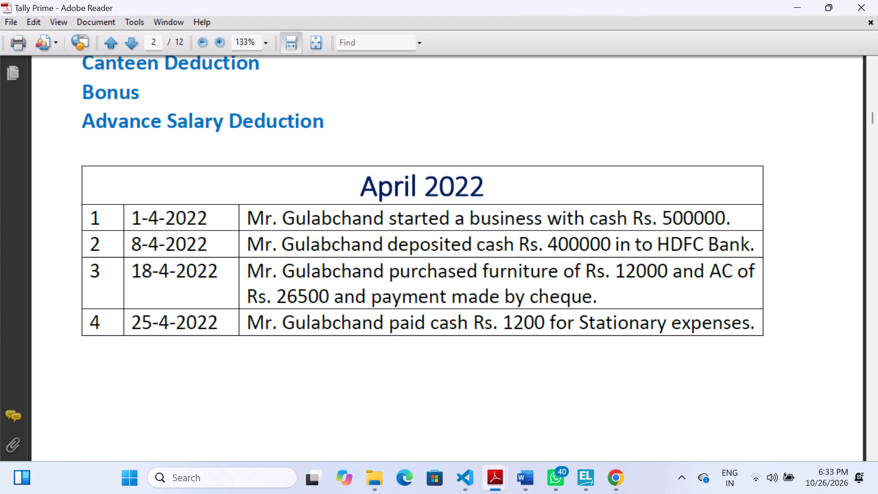
pyautogui.scroll(-4, 579, 305)
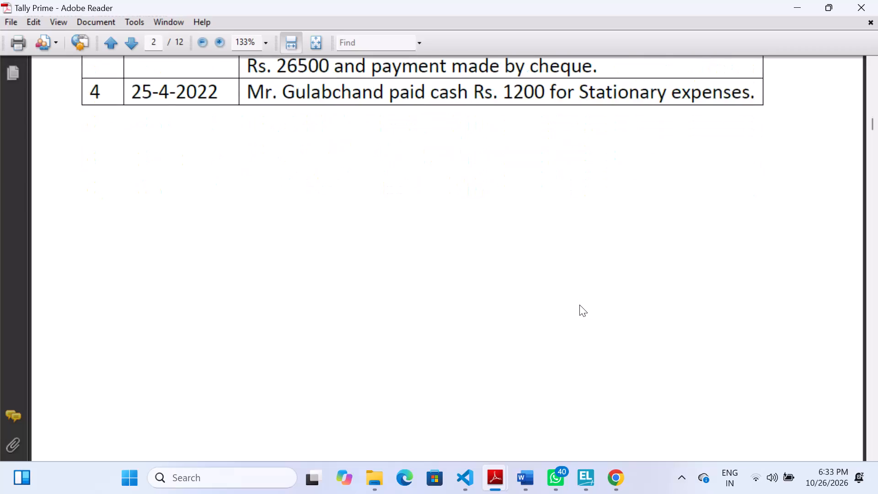
pyautogui.scroll(-6, 579, 305)
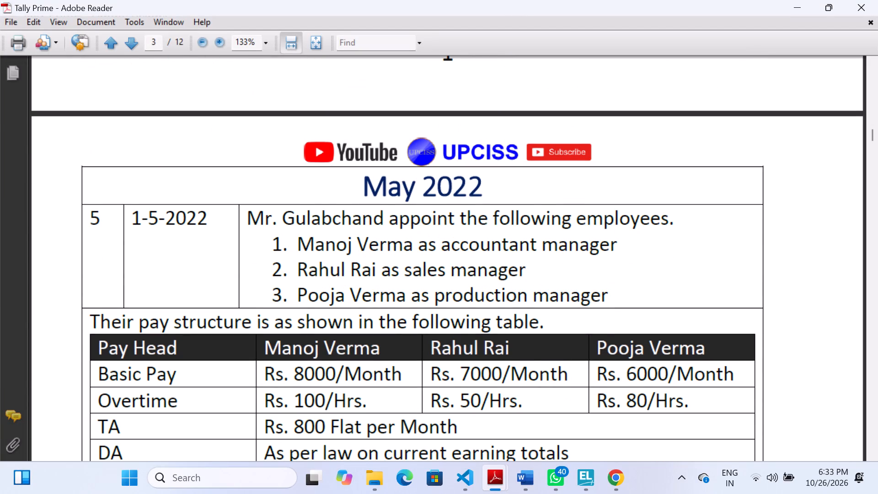
pyautogui.scroll(1, 539, 274)
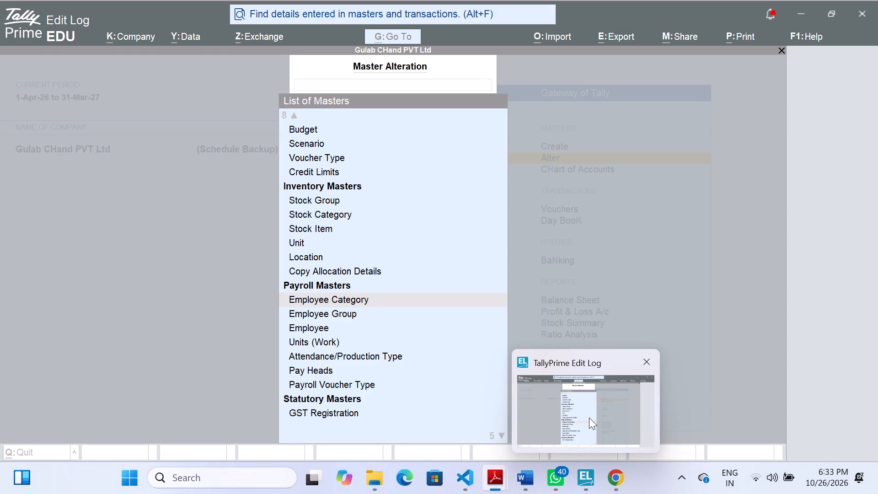
# Switch back to TallyPrime and create the employee category Head Office, keeping Allocate Revenue Items at Yes and Allocate Non-revenue items at No.
pyautogui.click(589, 418)
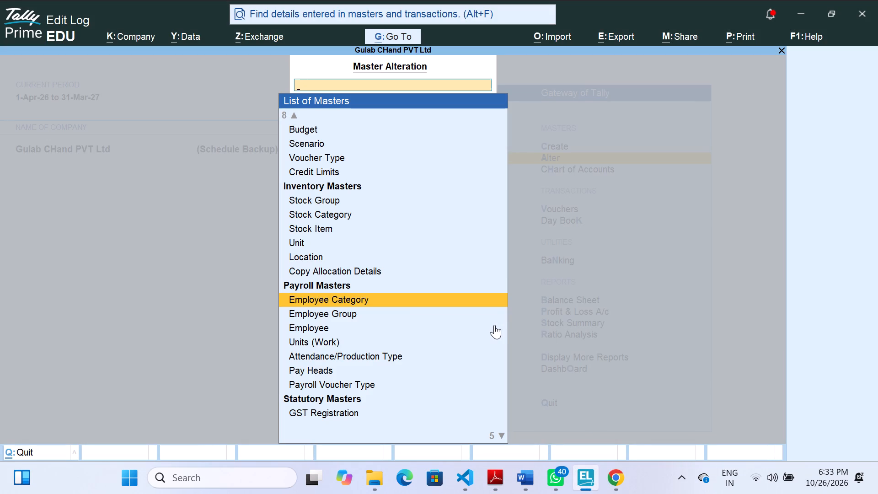
pyautogui.click(367, 300)
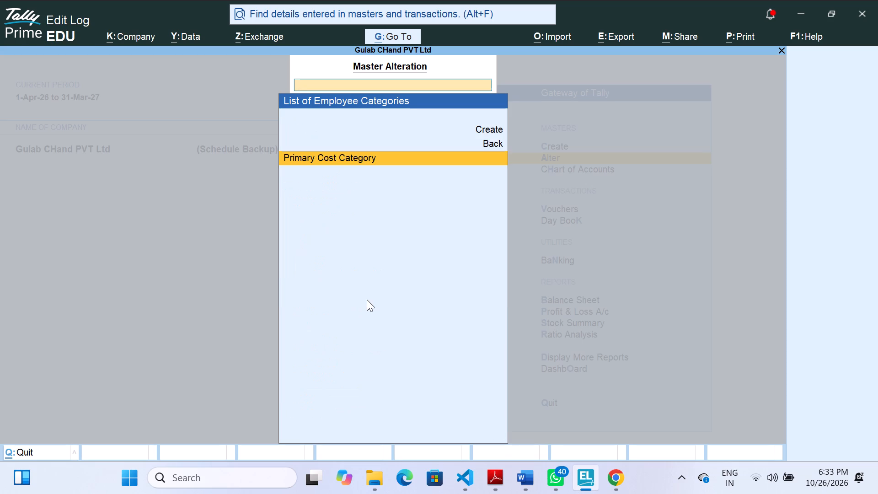
pyautogui.hotkey('alt', 'c')
pyautogui.hotkey('shift', 'h')
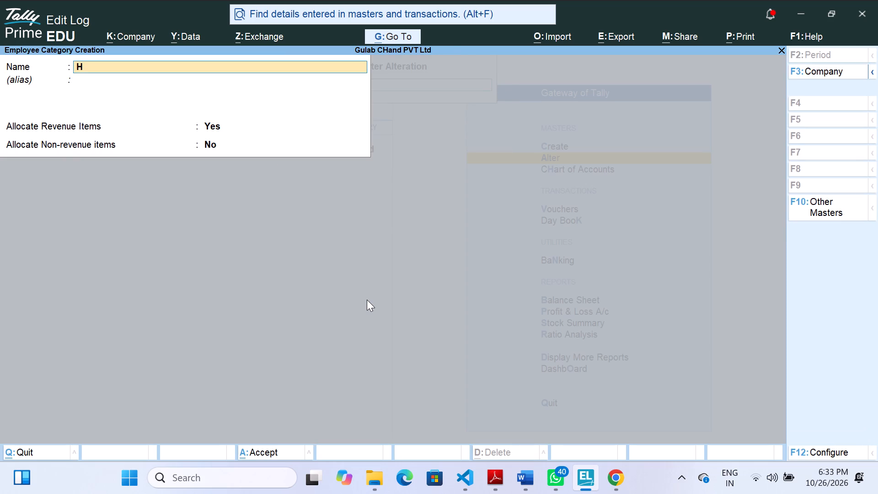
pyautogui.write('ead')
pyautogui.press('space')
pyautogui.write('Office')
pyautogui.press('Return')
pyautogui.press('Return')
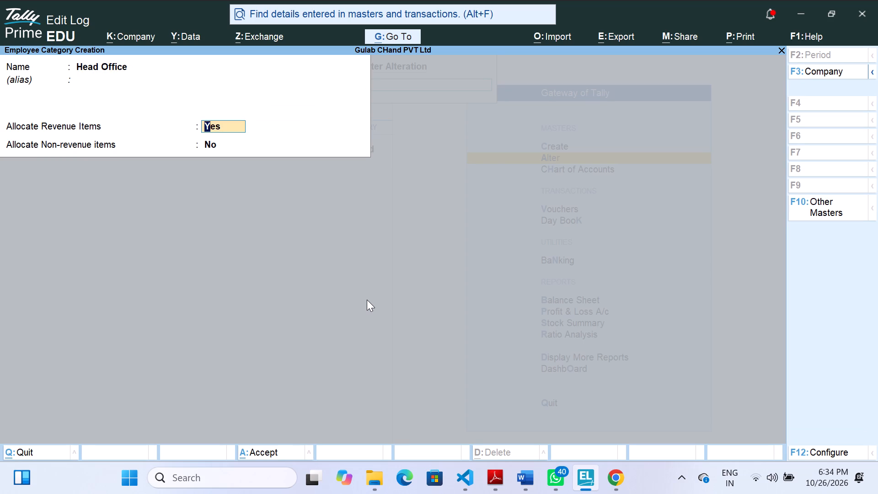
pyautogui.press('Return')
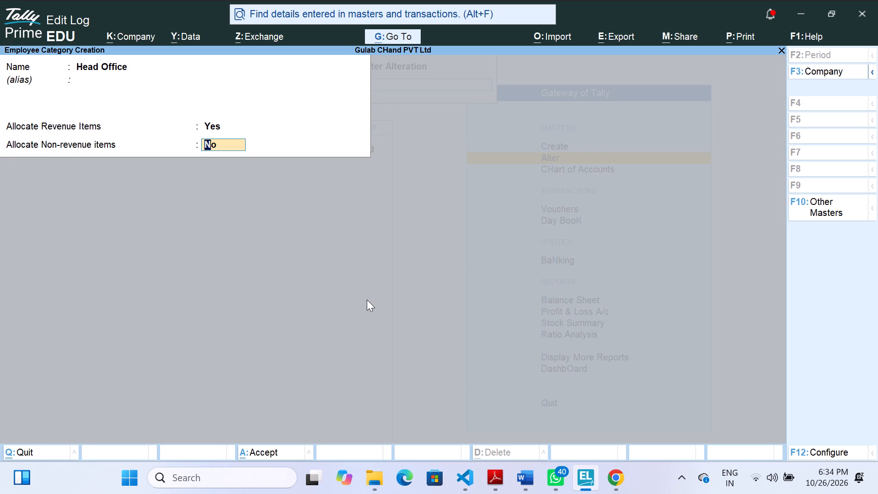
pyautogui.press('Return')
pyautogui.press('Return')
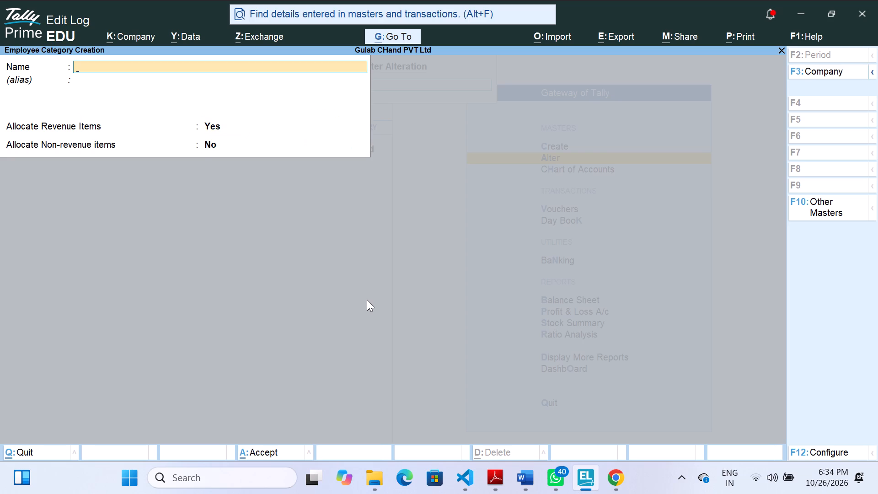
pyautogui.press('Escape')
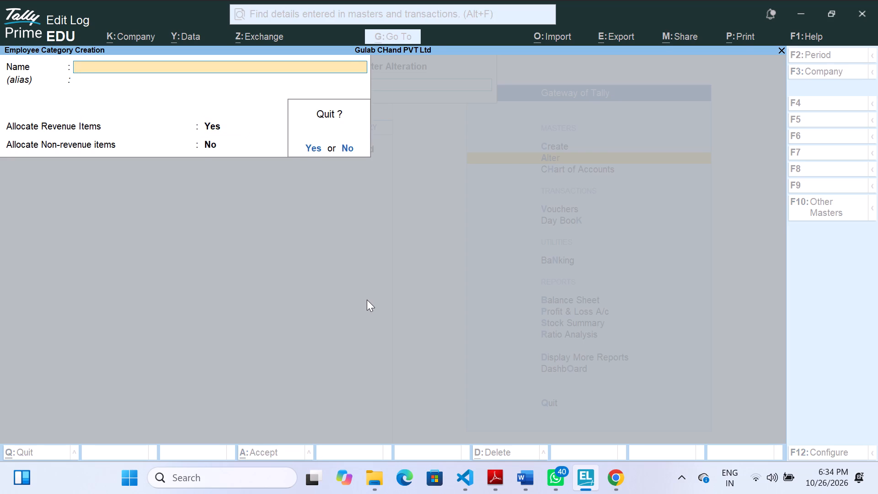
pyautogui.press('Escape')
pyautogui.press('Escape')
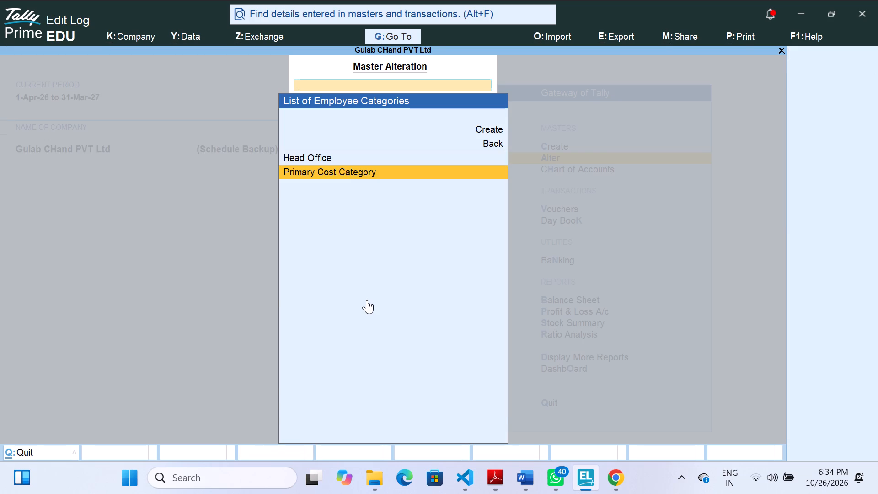
# Create the employee group Manager in the Head Office category, under Primary, with Define salary details left at No.
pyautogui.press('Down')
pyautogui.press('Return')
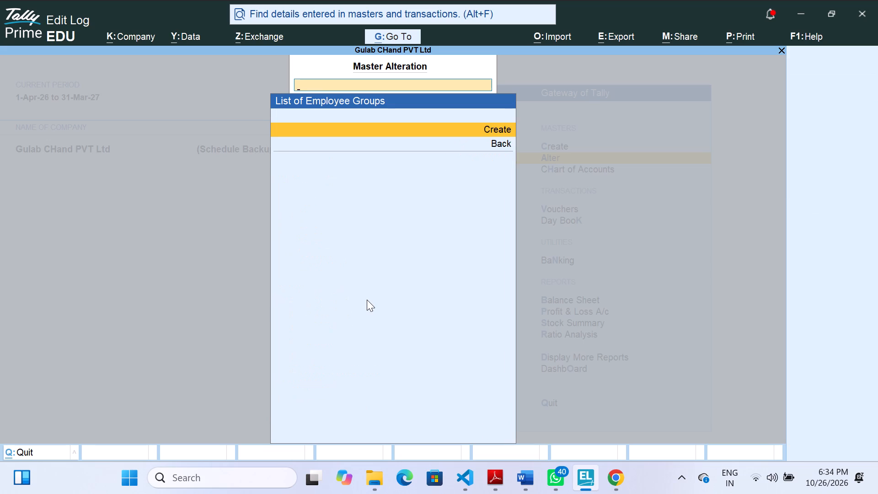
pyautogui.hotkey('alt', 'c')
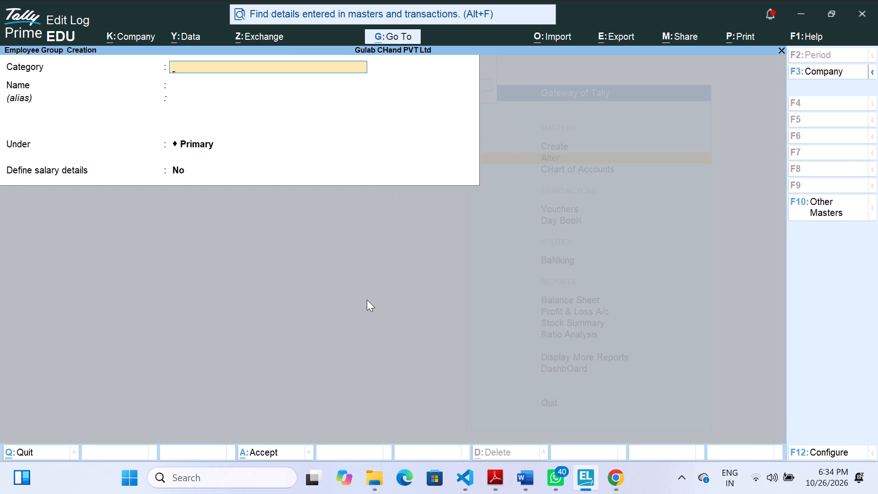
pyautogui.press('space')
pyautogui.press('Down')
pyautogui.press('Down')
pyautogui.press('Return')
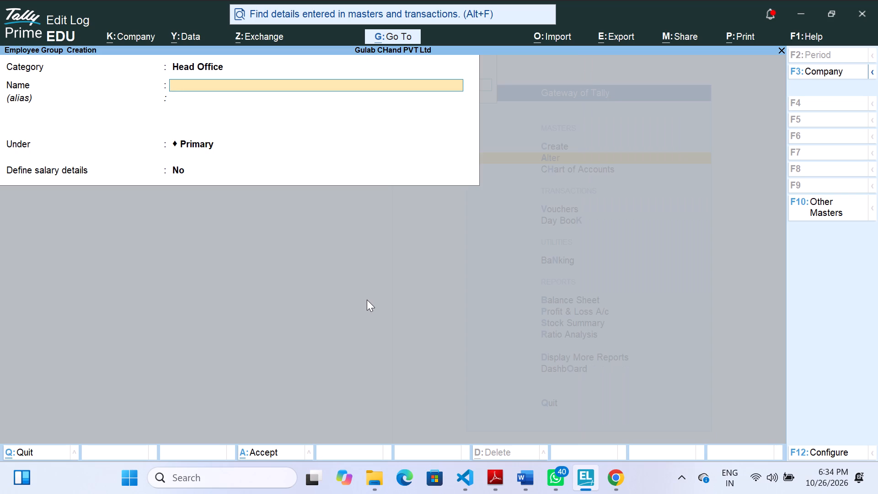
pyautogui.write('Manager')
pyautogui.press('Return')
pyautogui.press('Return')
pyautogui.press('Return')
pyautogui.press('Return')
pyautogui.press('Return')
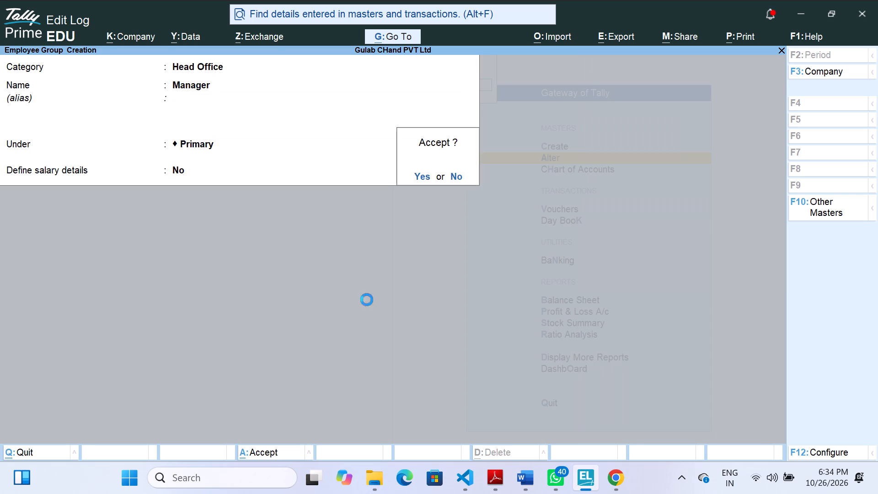
# Leave the employee group creation form and open the form for creating a new employee from the Payroll Masters.
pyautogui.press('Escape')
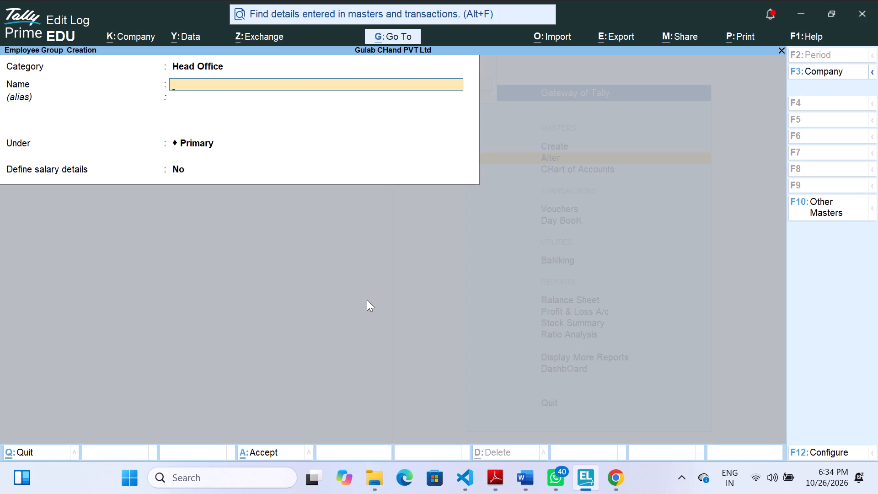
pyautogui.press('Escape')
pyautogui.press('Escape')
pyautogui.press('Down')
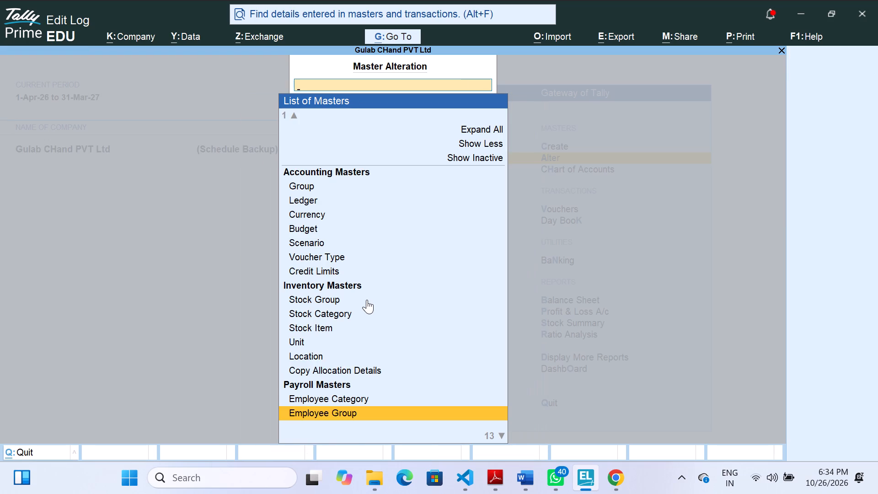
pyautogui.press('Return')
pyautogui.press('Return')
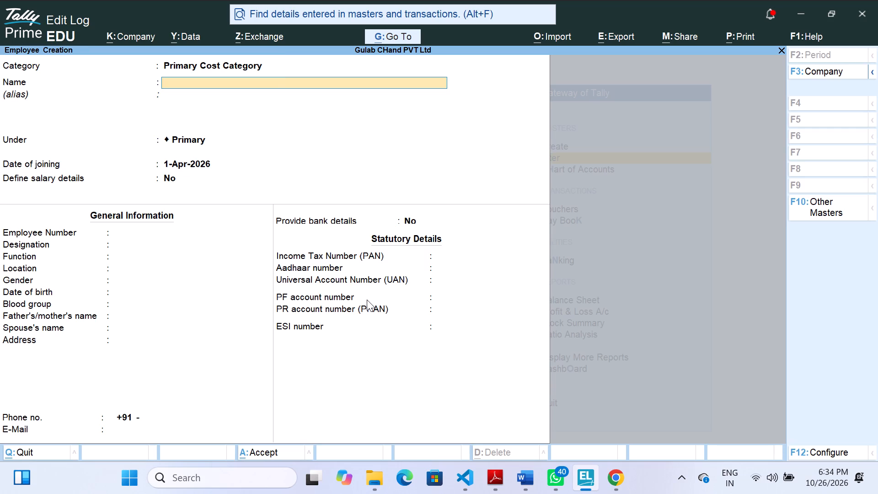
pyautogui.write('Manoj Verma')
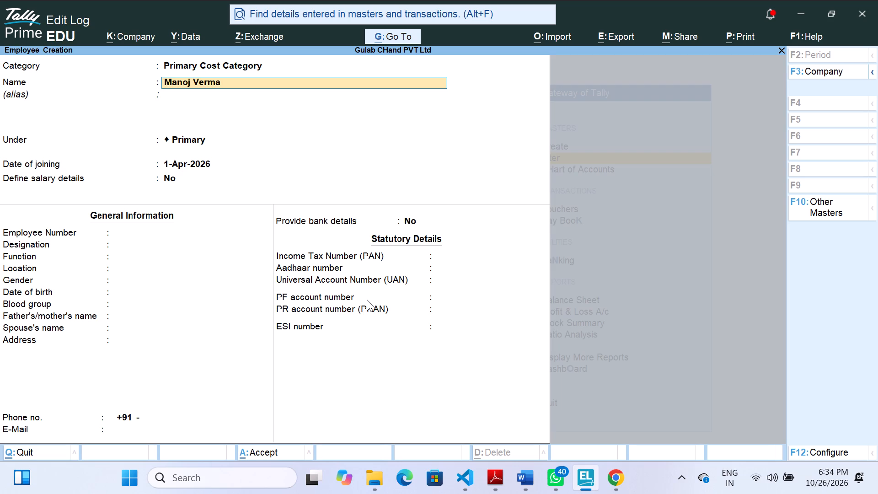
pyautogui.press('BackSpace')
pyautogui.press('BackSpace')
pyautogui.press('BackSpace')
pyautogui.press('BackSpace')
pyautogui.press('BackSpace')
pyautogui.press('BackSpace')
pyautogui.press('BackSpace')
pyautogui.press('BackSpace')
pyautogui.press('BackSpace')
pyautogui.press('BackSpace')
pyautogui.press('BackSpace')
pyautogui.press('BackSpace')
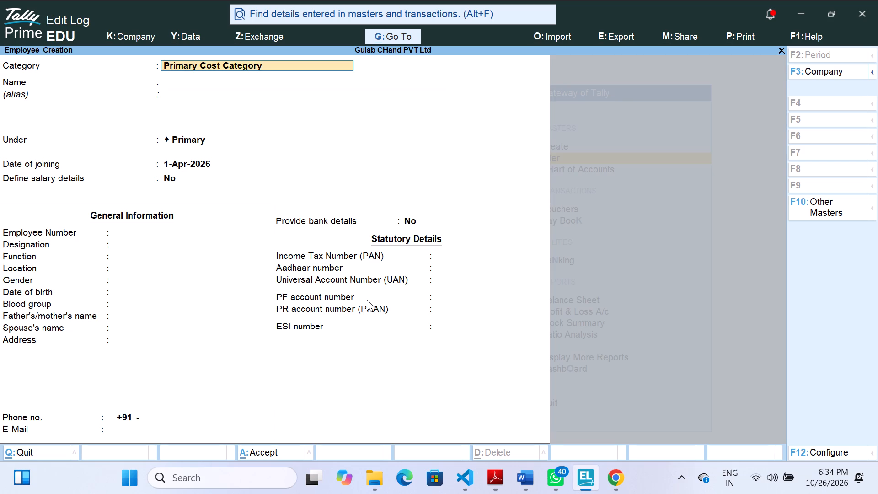
# Choose the Head Office category for the first employee, enter the employee's name, and place it under the Manager group.
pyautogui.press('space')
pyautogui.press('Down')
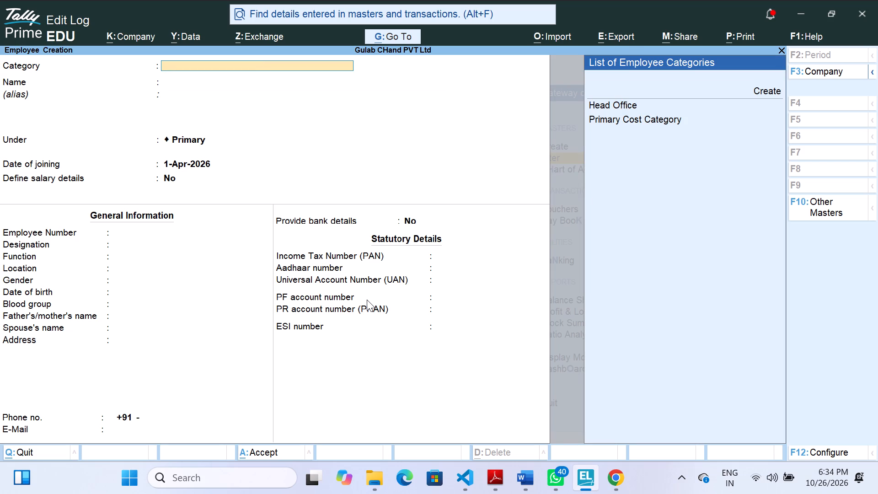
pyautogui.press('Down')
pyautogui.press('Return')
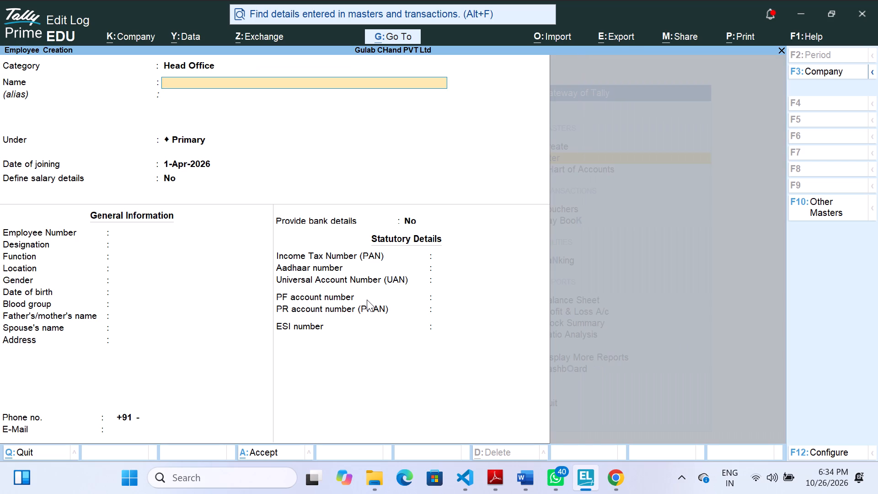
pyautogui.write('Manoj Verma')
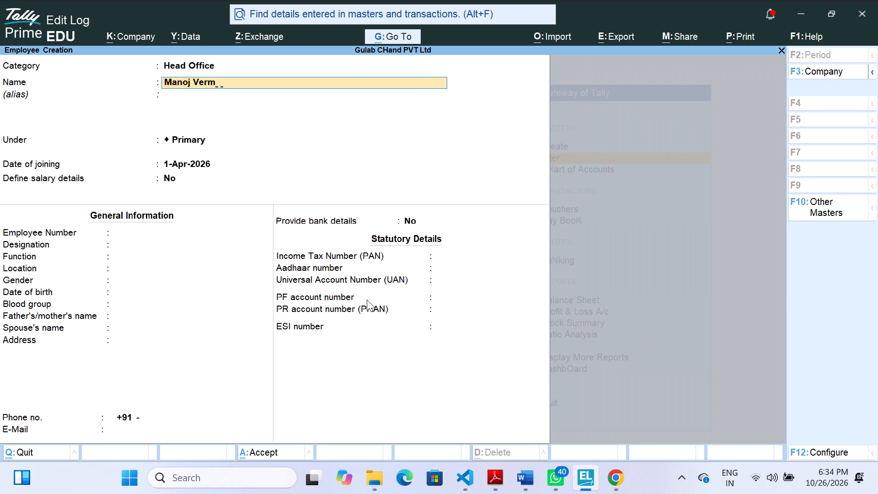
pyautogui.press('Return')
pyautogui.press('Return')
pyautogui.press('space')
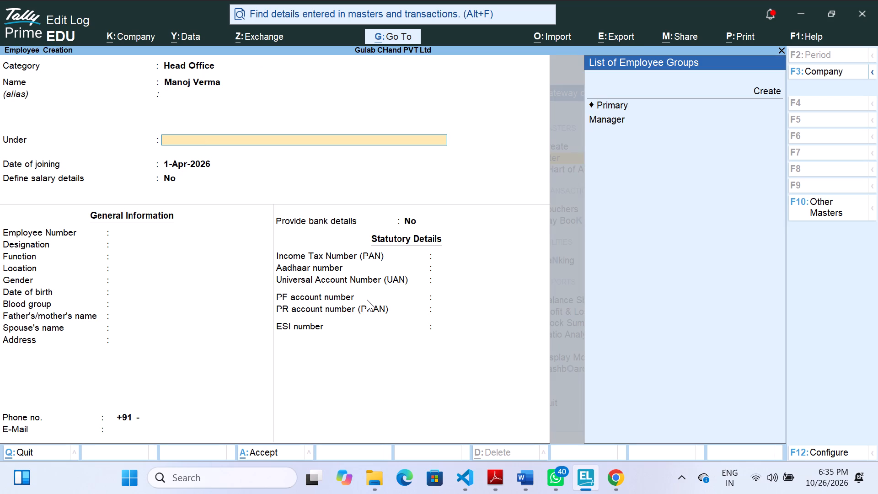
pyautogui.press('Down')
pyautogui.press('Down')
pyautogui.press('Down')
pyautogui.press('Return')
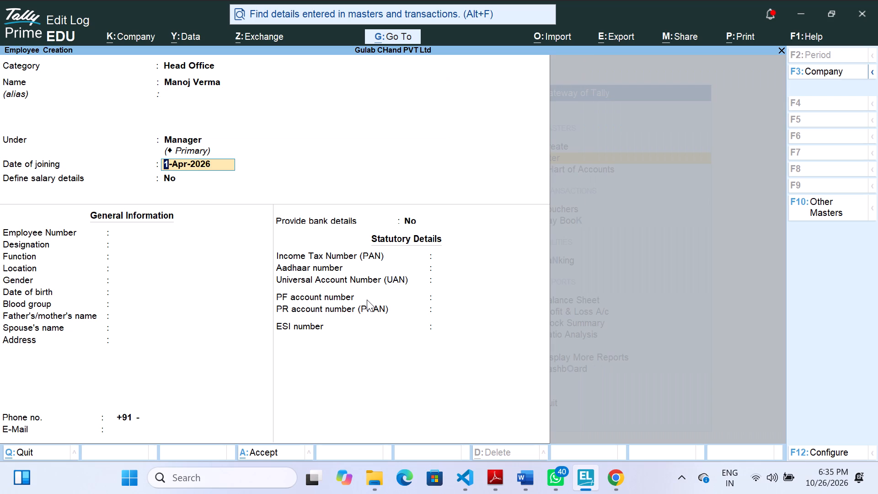
# Keep the joining date 1-Apr-2026 and Define salary details at No, and set the employee number to 1.
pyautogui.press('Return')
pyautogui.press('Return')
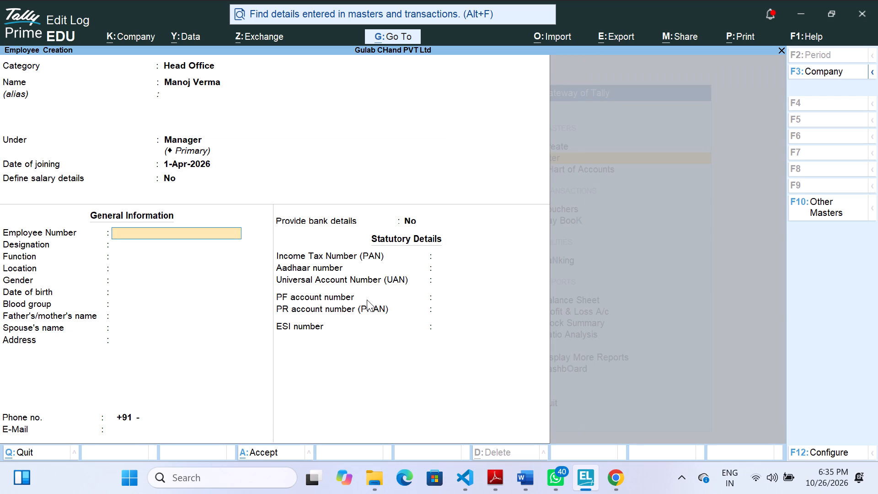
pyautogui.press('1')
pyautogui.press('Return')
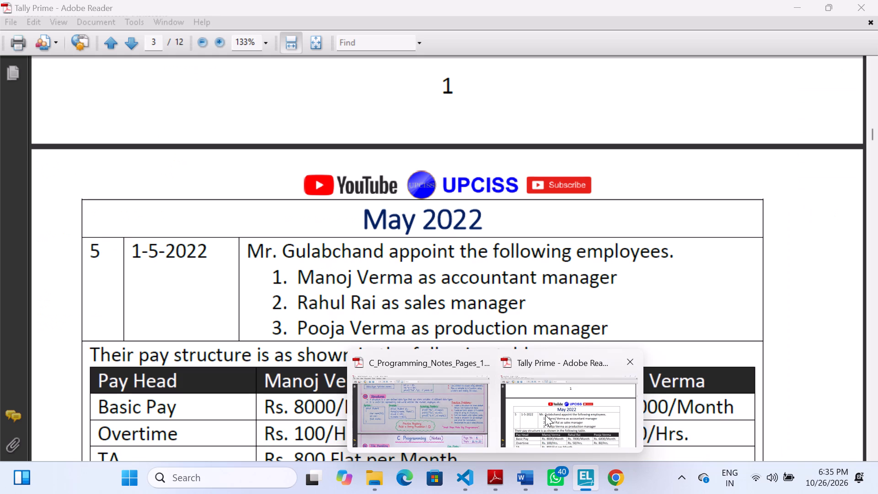
# Check the employee's role in the Tally Prime PDF, return to TallyPrime and enter the designation Account Manager.
pyautogui.click(545, 415)
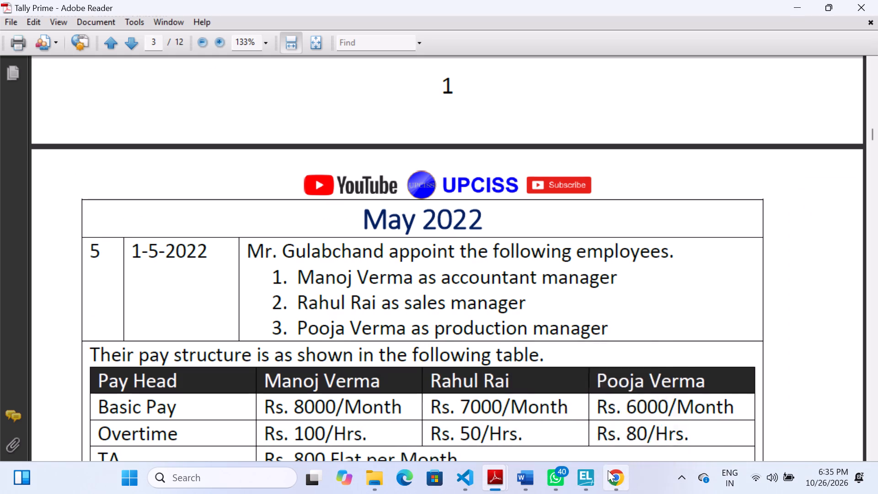
pyautogui.click(588, 482)
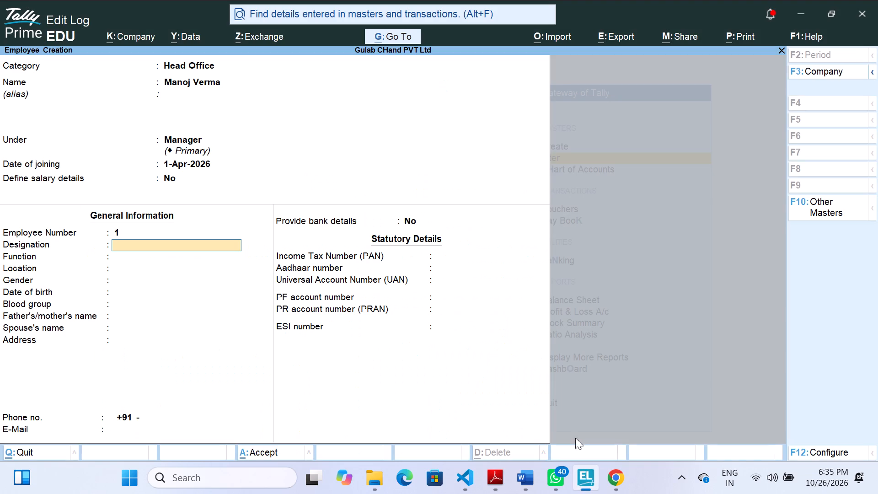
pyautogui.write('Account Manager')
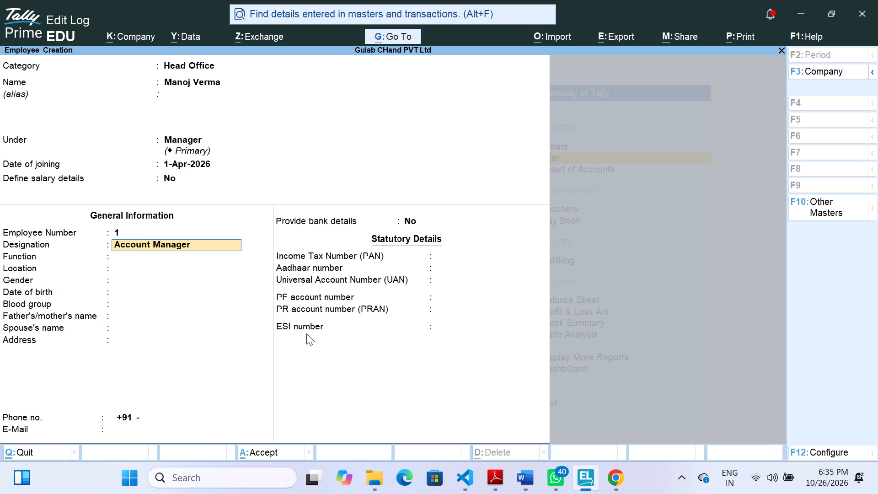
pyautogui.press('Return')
# Leave the employee's function and location blank and set the gender to Male.
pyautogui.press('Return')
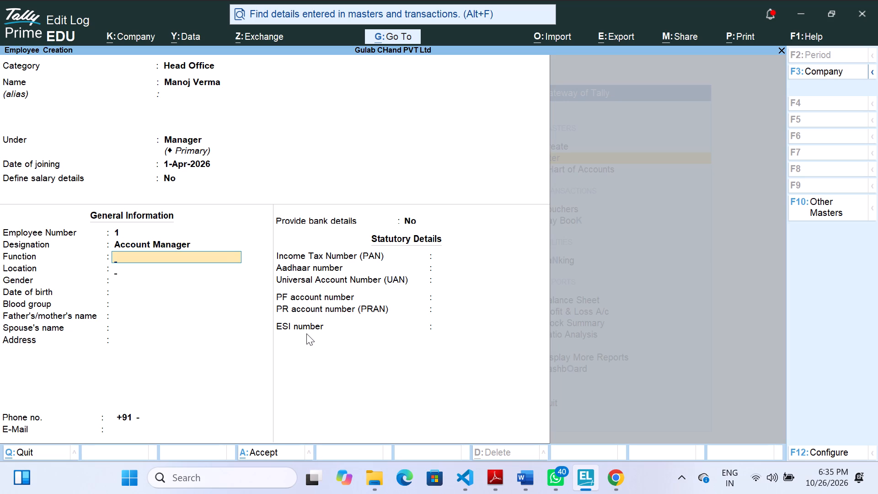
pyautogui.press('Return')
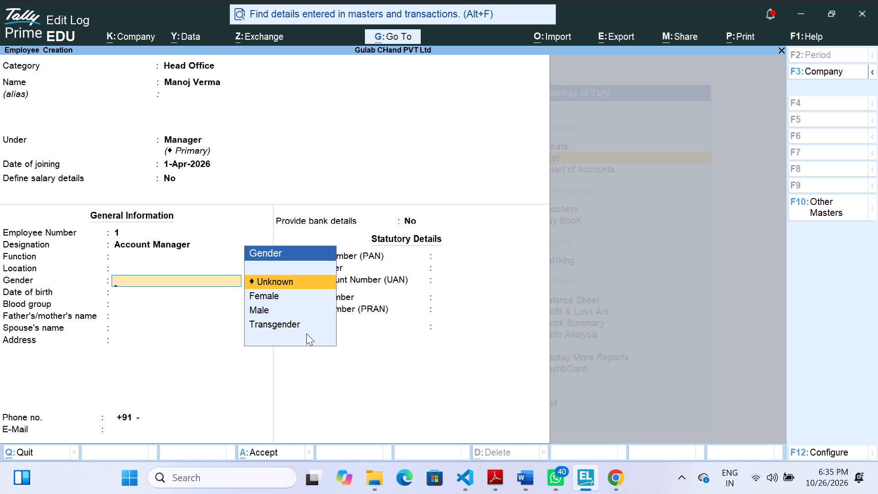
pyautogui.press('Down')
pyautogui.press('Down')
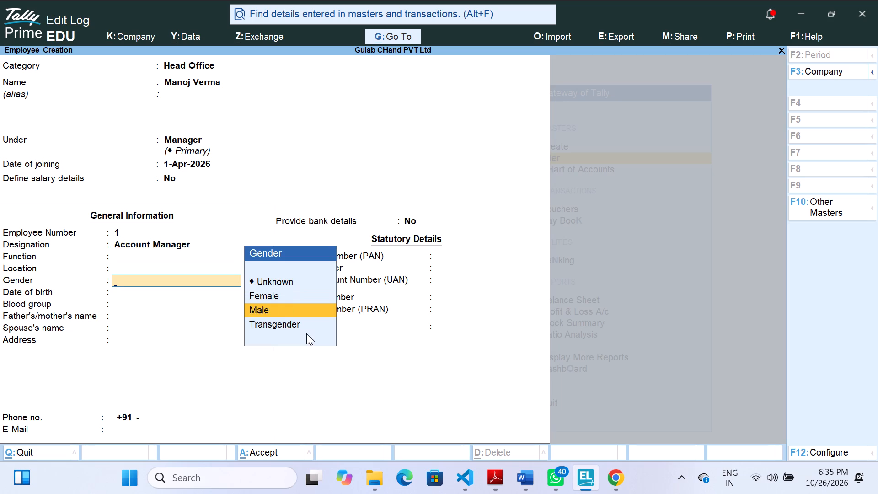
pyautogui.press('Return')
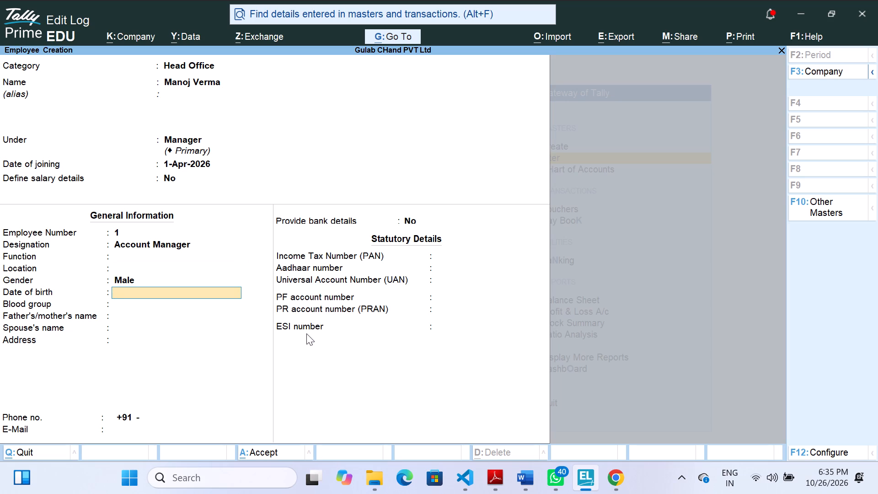
# Keep the blood group Unknown and leave the date of birth, parent's and spouse's names, address, phone number and e-mail blank.
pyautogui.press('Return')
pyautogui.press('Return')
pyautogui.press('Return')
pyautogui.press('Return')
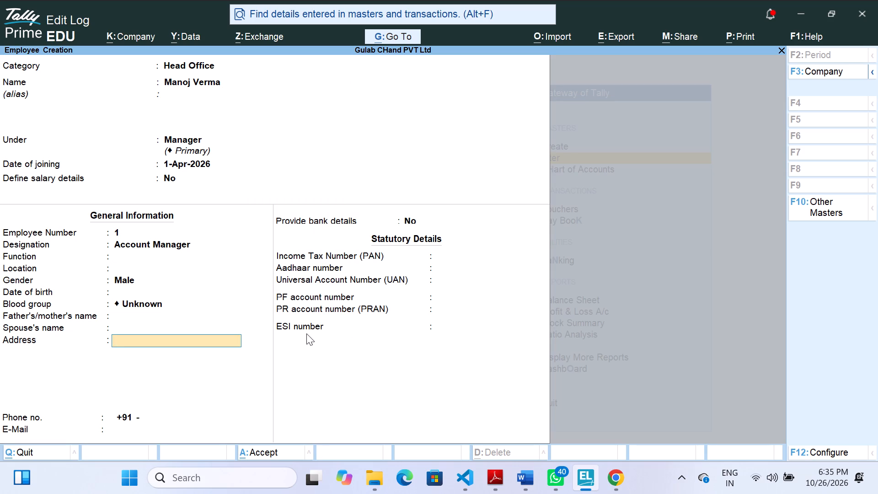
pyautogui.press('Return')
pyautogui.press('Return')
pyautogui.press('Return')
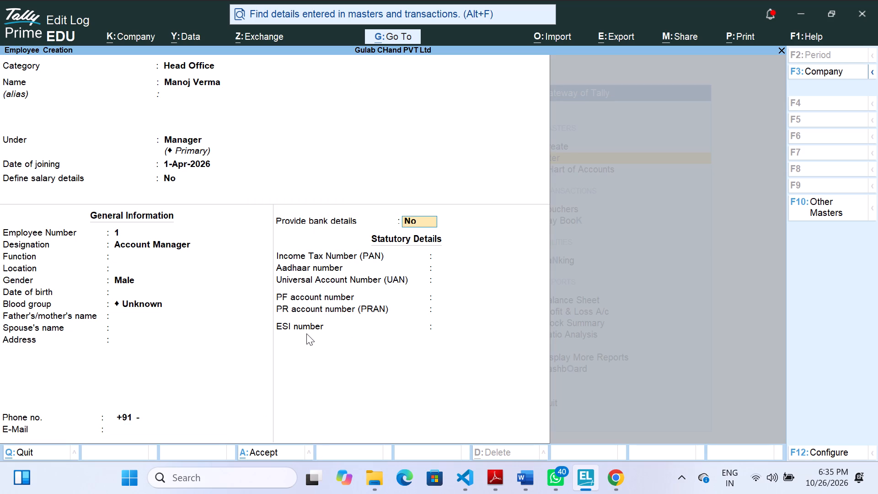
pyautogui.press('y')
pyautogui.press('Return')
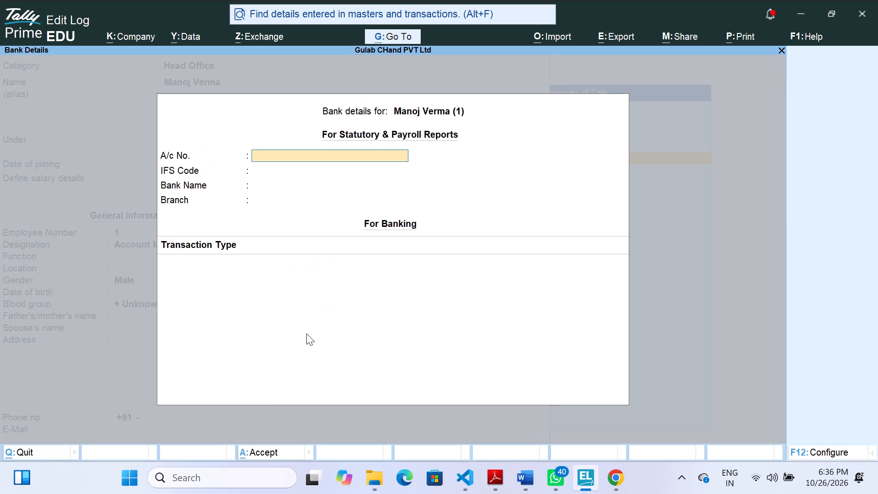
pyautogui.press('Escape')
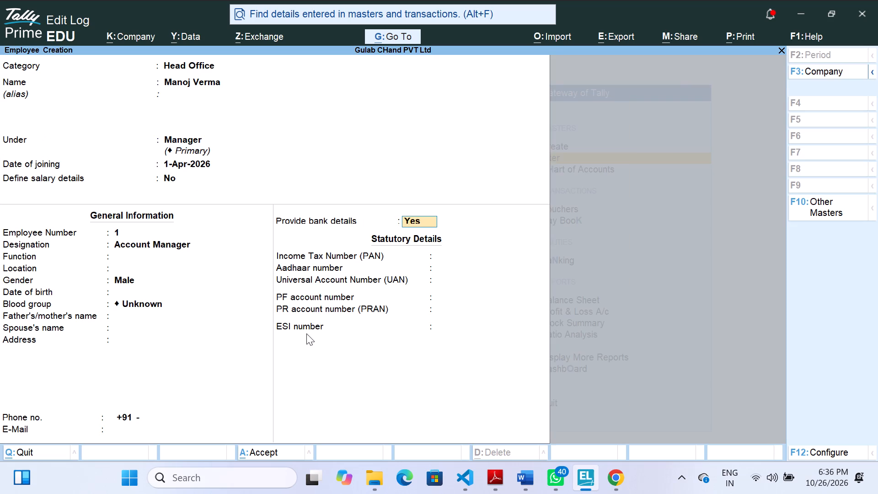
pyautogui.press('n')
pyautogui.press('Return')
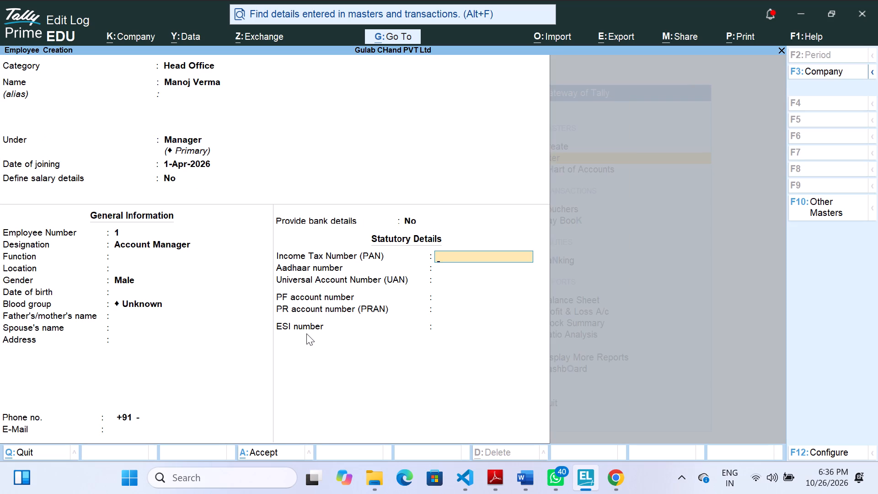
# Leave all the statutory details blank and save the Account Manager's employee record.
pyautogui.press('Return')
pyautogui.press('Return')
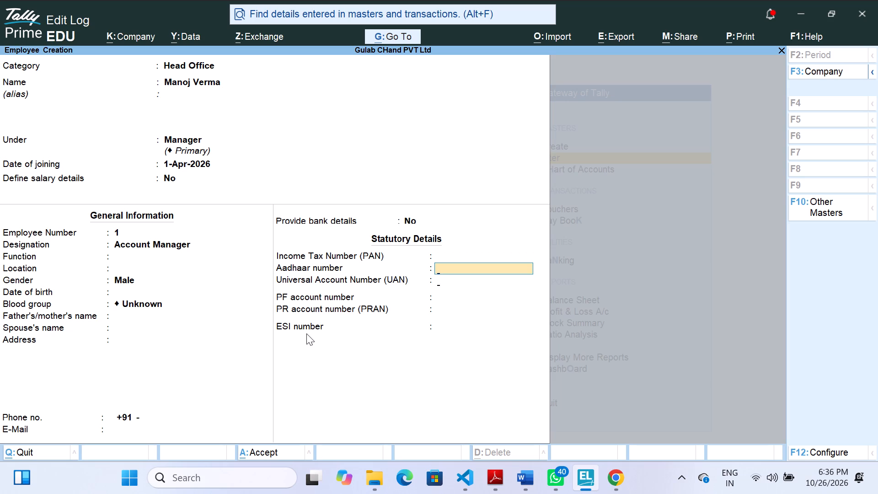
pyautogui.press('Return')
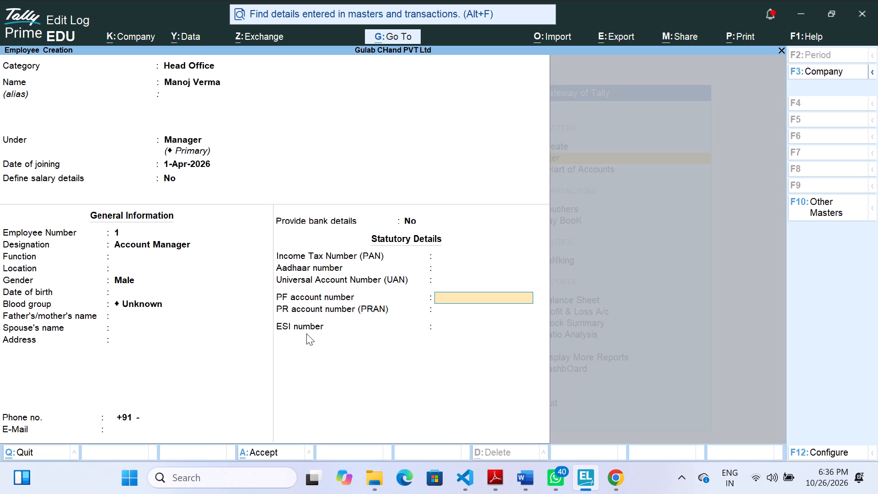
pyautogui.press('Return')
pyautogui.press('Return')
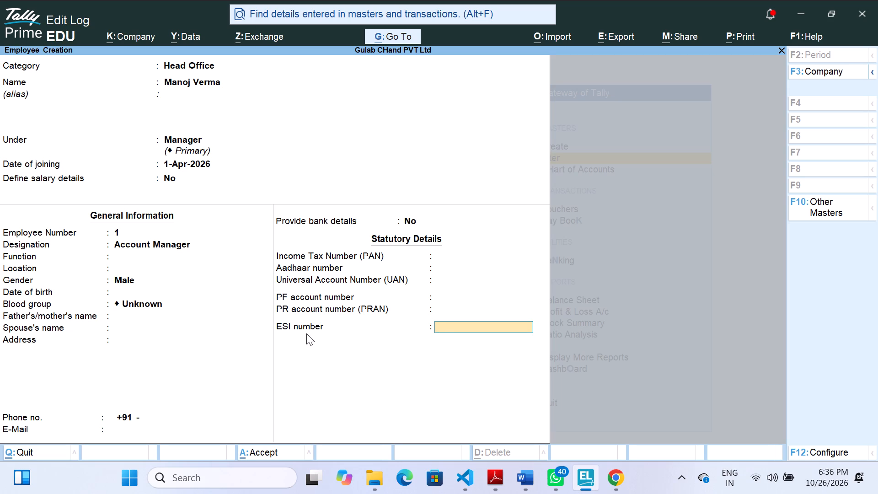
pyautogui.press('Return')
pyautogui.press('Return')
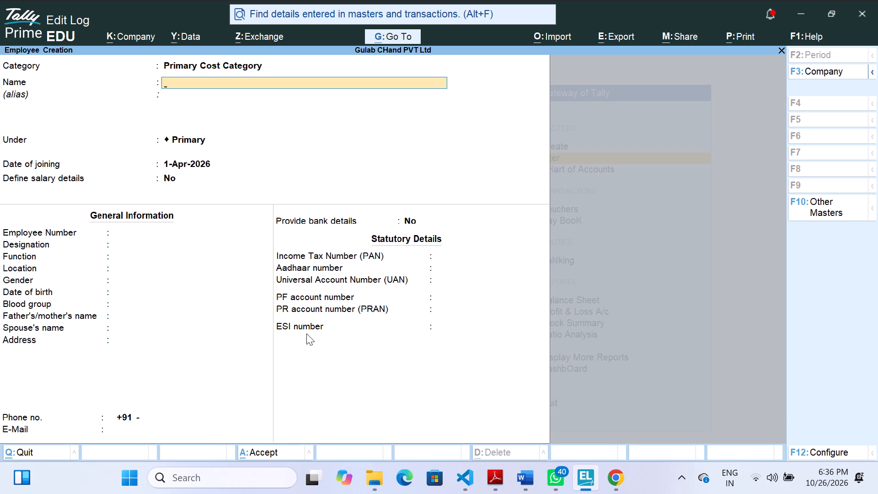
# Begin the second employee's record by choosing Head Office as its category.
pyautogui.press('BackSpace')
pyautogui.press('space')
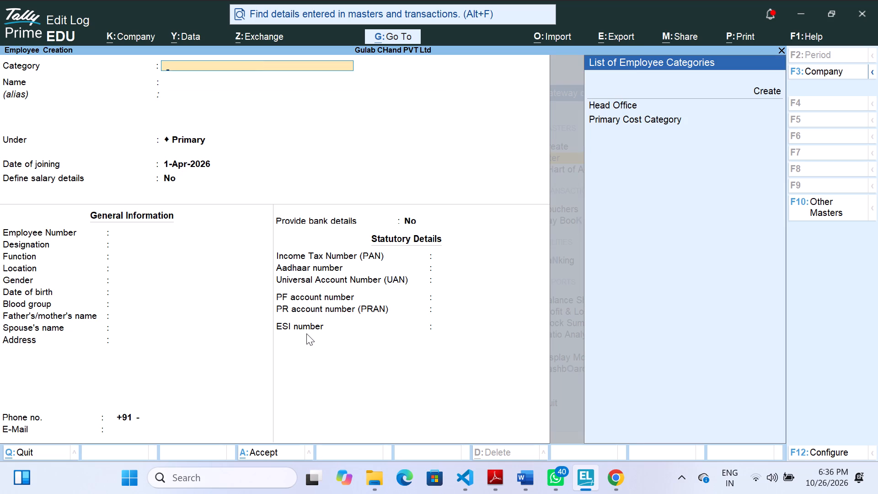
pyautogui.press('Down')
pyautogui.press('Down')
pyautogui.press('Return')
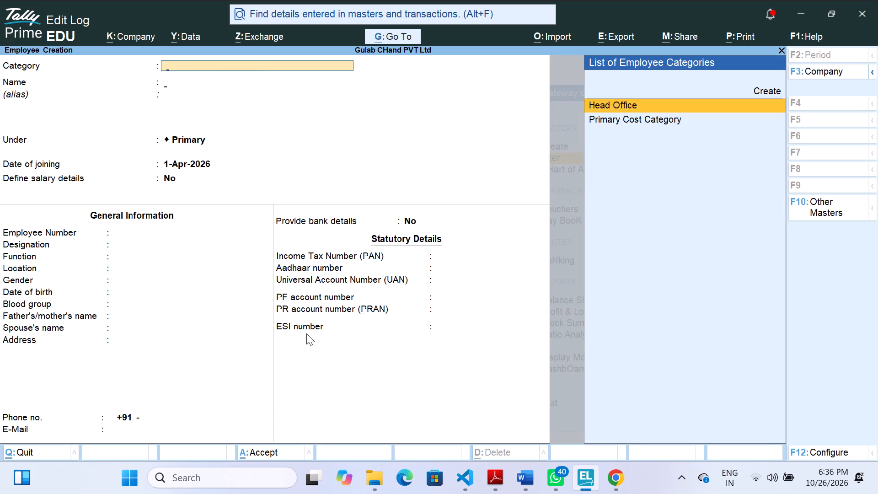
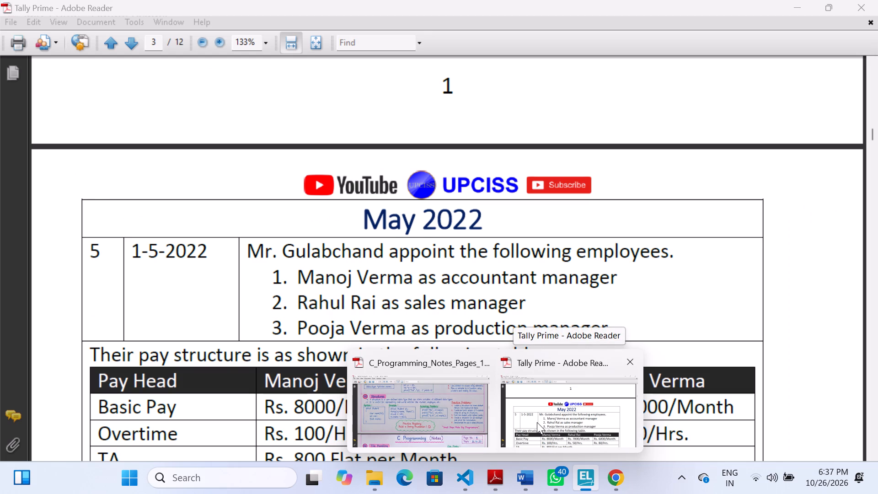
# Enter the second employee's name from the exercise and place the employee under the Manager group.
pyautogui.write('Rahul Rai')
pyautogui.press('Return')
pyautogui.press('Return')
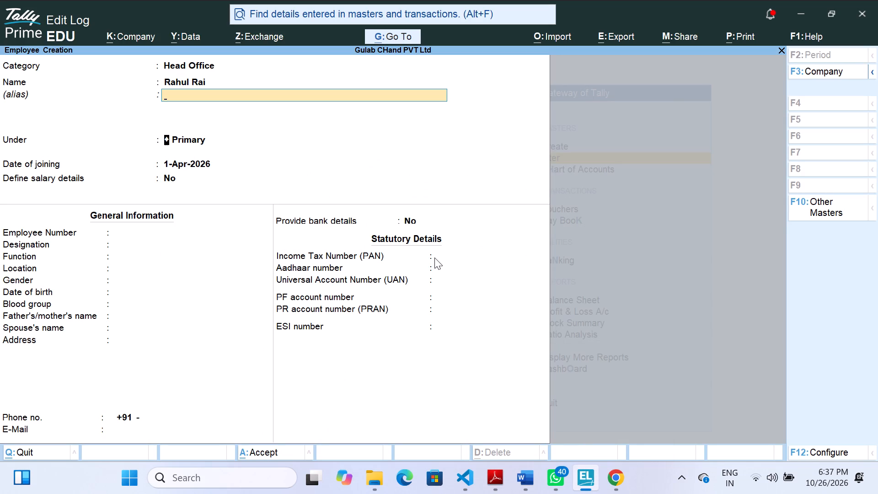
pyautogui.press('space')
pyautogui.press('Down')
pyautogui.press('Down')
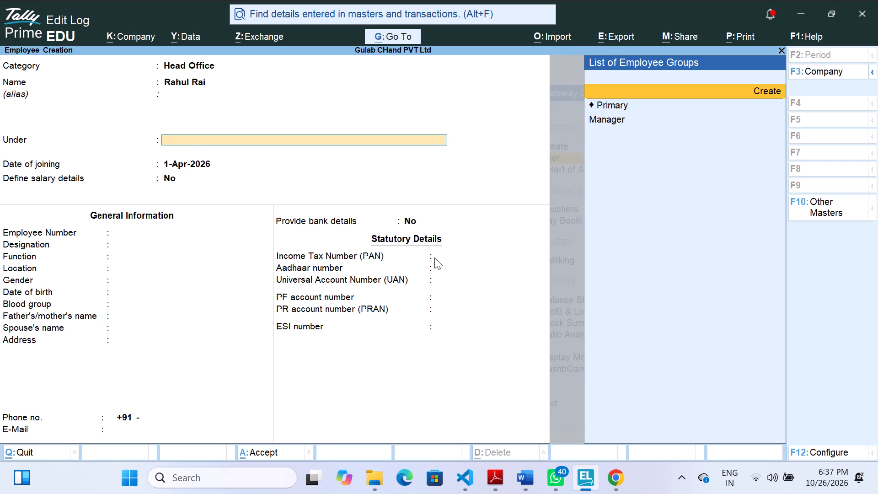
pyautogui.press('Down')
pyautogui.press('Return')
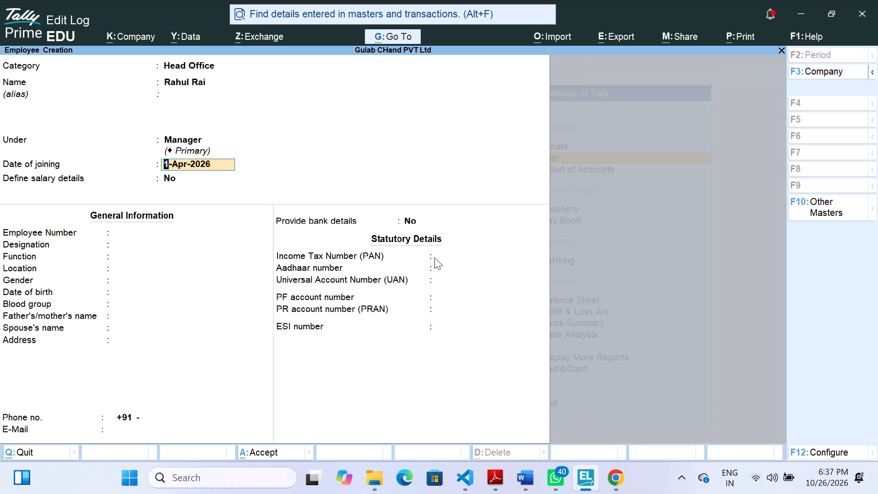
# Keep joining date 1-Apr-2026 and salary details No, leave the employee number blank, and enter designation Sales Manager and gender Male.
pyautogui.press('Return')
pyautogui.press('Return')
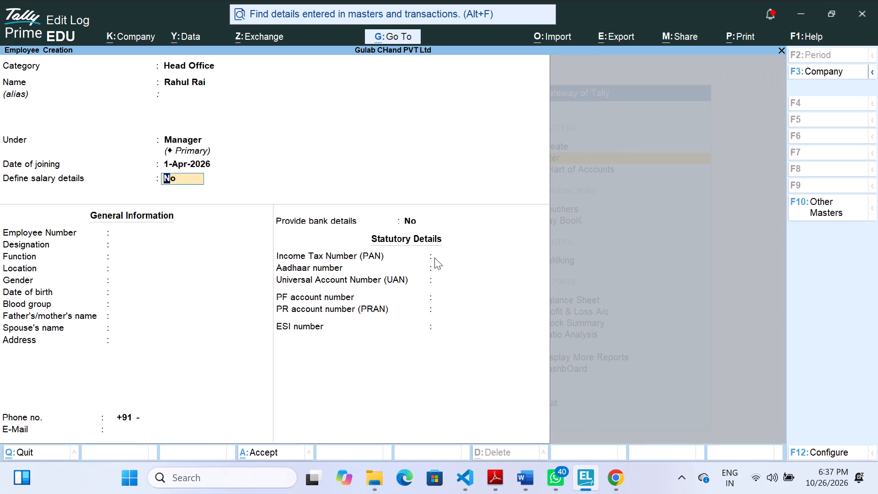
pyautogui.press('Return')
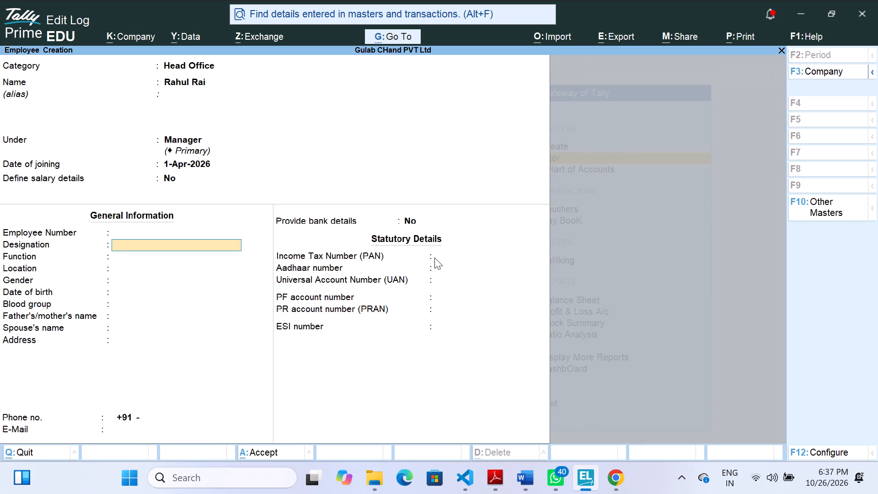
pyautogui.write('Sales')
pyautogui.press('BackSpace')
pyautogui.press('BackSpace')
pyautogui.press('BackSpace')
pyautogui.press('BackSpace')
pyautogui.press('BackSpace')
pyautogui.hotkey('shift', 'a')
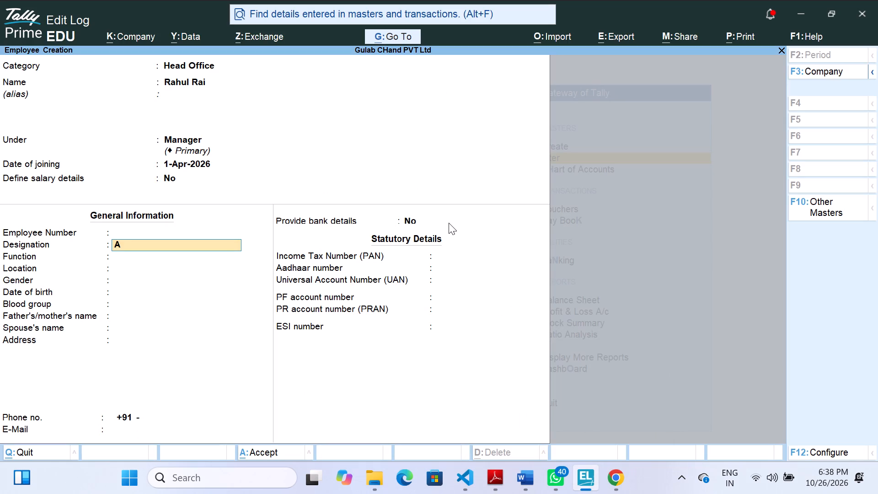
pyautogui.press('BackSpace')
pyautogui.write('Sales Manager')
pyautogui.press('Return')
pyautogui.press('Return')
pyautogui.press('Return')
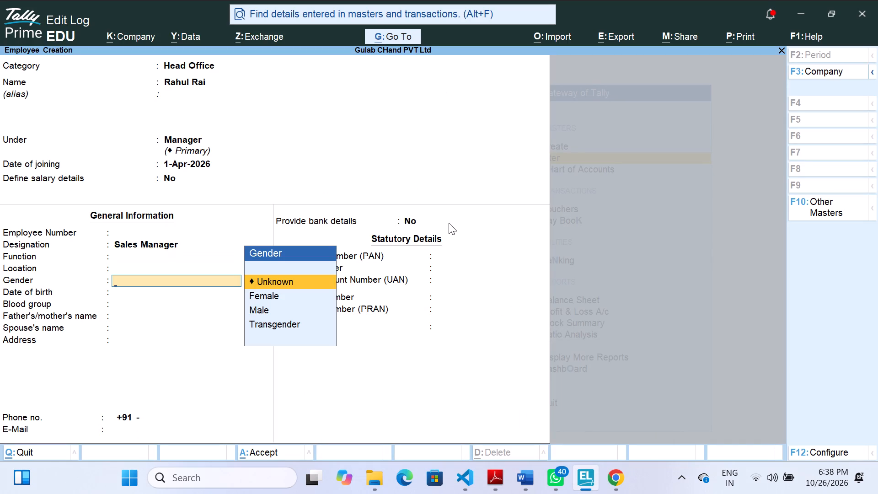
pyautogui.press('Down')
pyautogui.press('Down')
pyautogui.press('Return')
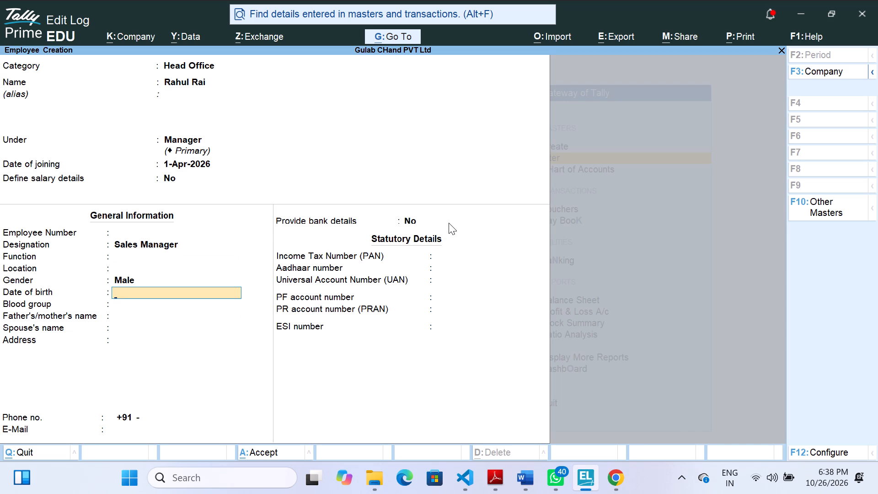
# Set blood group Unknown, leave the remaining personal and contact details blank, and save the Sales Manager's employee record.
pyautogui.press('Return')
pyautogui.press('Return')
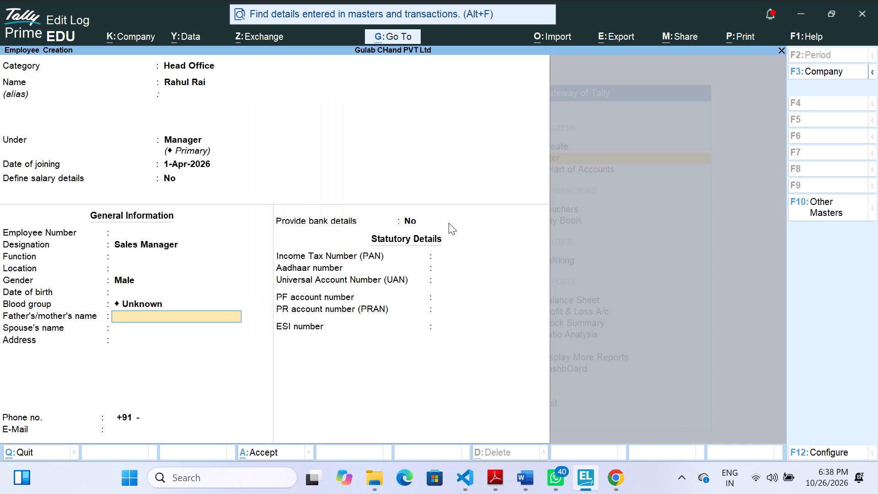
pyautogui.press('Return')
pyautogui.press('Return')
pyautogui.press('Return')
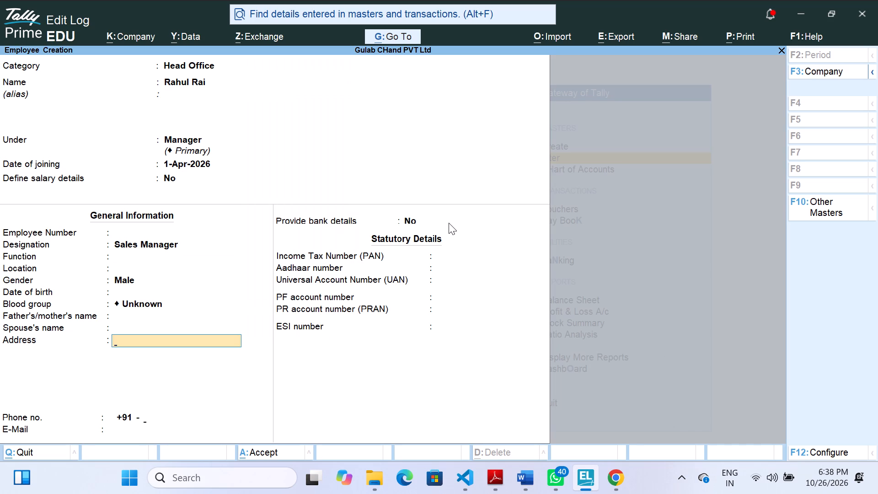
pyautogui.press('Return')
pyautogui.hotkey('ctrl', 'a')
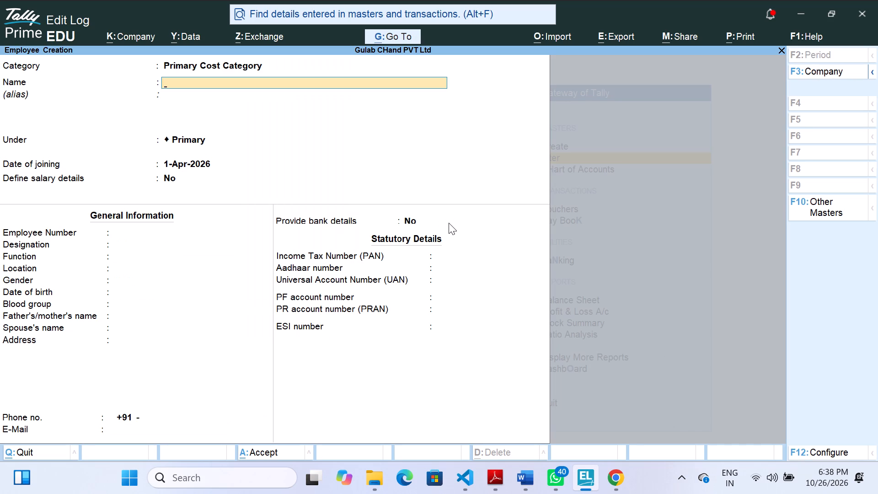
# Enter the third employee's name from the exercise and change the category to Head Office.
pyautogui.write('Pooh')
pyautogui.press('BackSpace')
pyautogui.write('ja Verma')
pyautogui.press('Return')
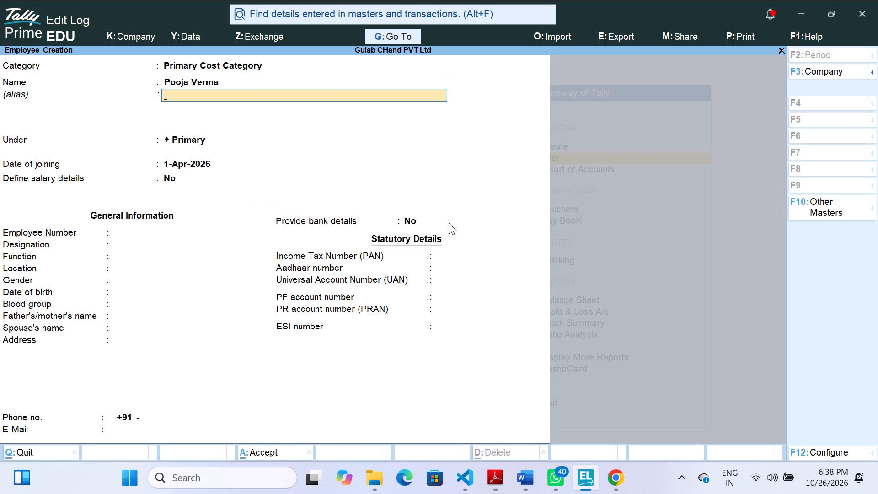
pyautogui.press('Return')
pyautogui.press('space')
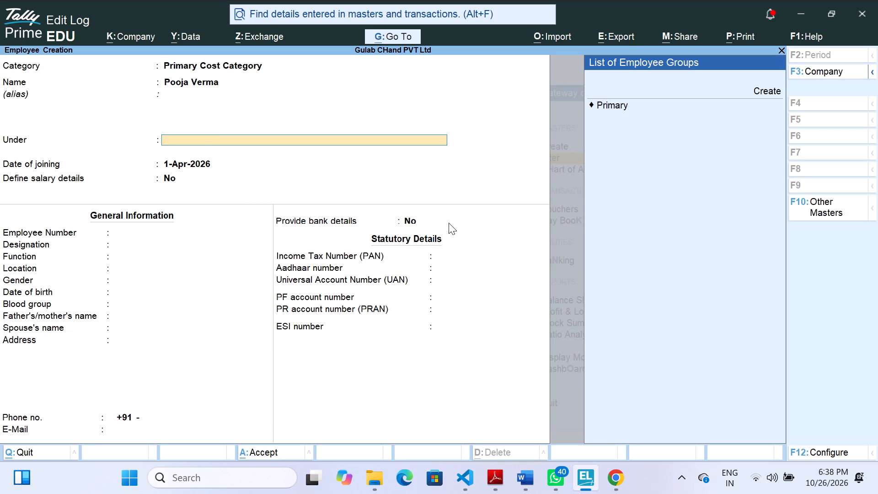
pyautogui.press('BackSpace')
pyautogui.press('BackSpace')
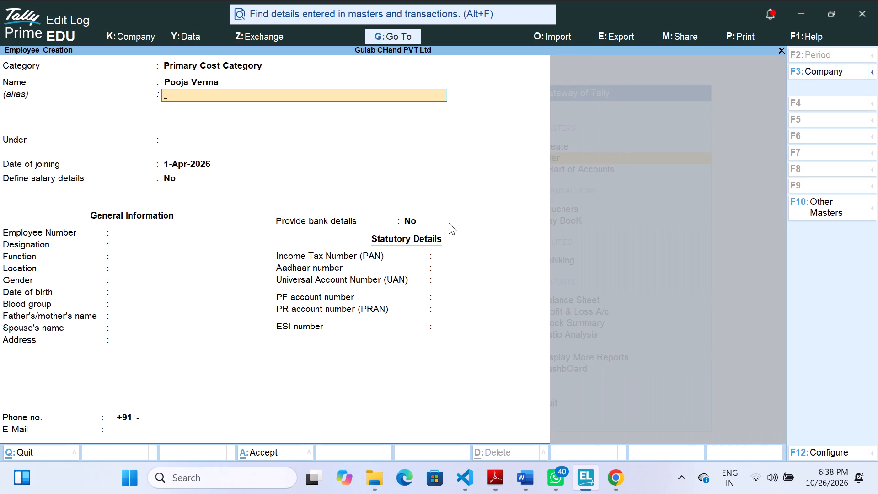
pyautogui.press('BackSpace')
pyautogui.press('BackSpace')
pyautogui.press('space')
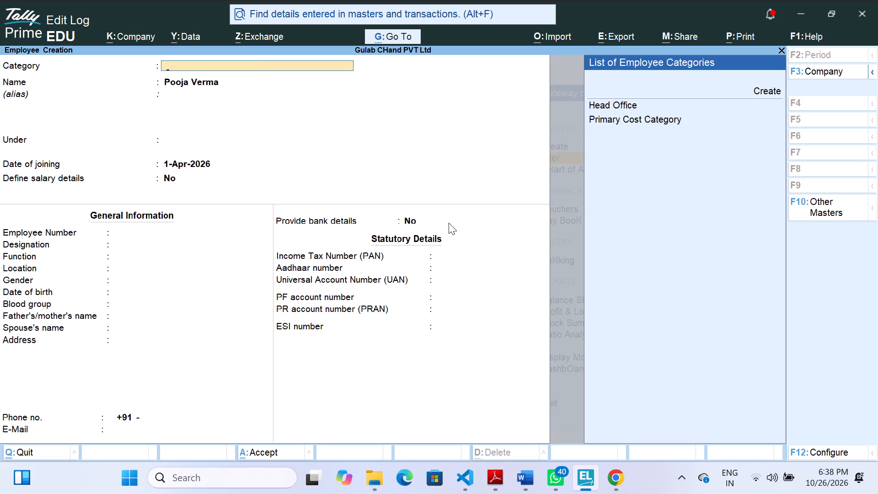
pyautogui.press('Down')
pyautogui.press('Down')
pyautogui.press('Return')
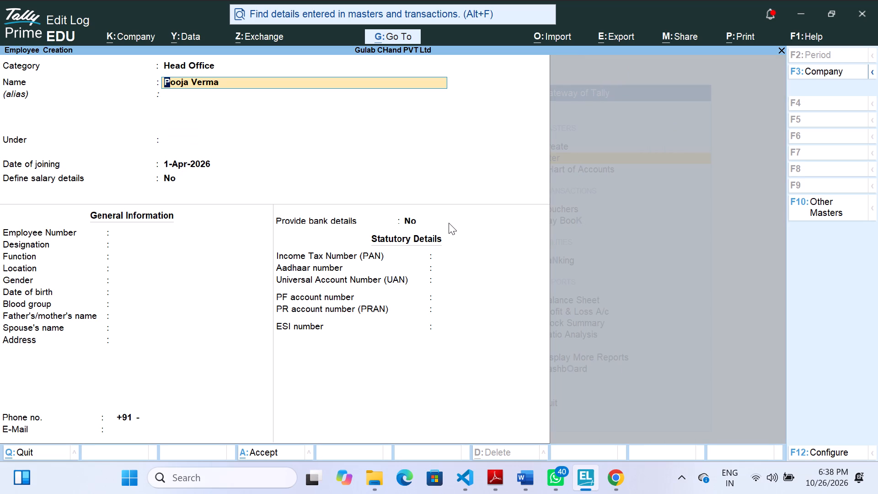
# Keep the third employee's name without an alias and place the employee under the Manager group.
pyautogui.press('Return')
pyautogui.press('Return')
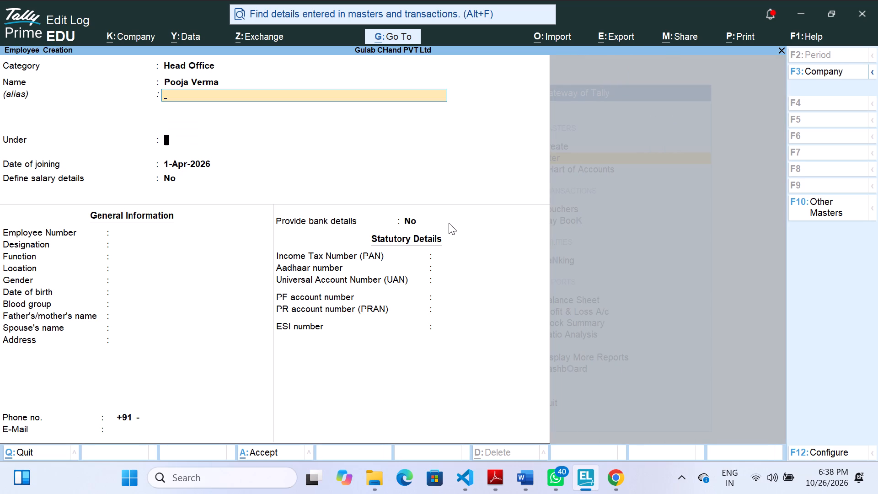
pyautogui.press('Down')
pyautogui.press('Return')
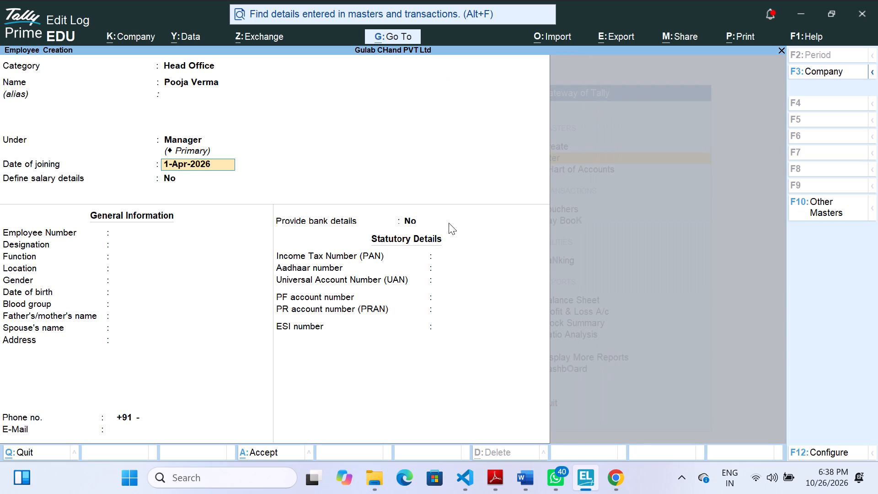
# Keep joining date 1-Apr-2026 and salary details No, check the role in the exercise PDF, and enter designation Production and gender Female.
pyautogui.press('Return')
pyautogui.press('Return')
pyautogui.press('Return')
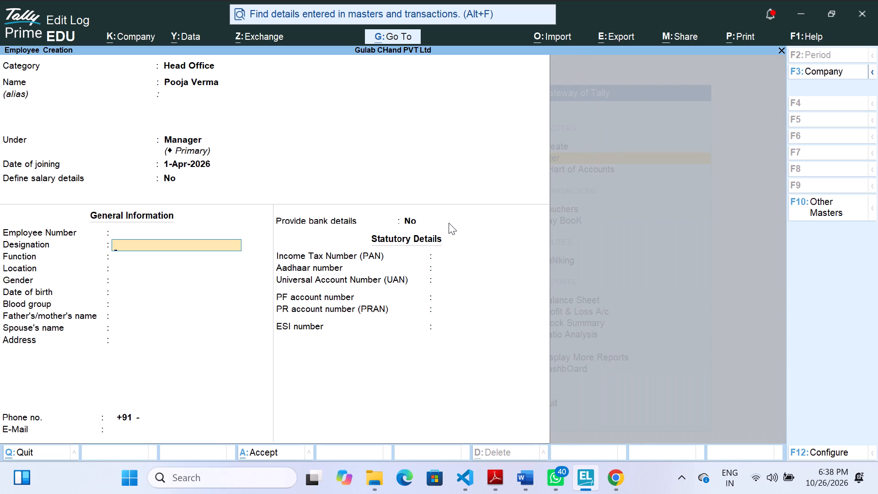
pyautogui.press('Return')
pyautogui.press('BackSpace')
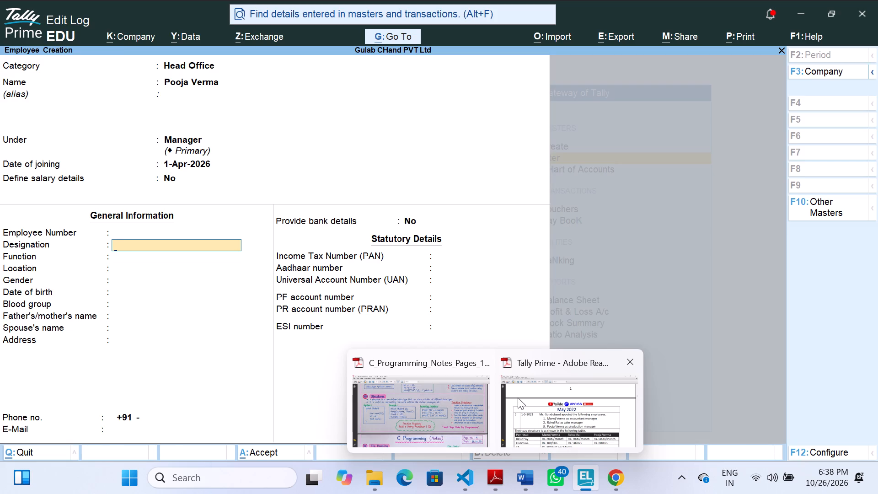
pyautogui.moveTo(605, 5); pyautogui.dragTo(633, 11)
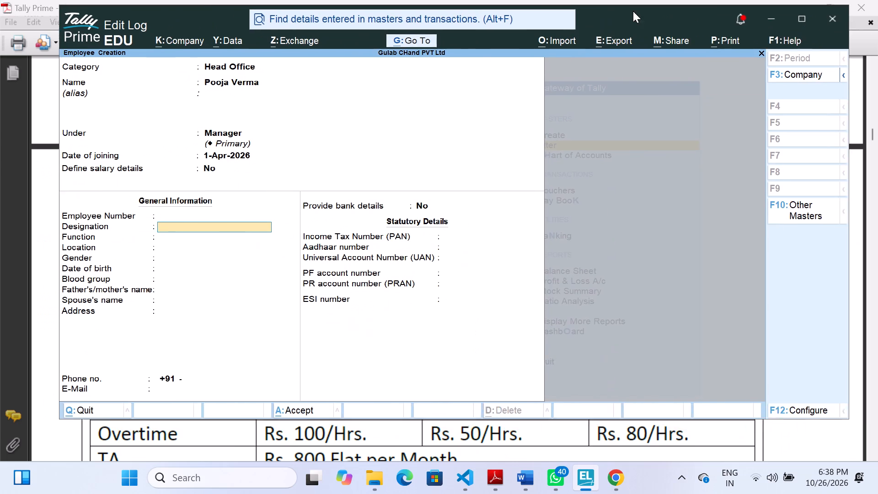
pyautogui.moveTo(633, 11); pyautogui.dragTo(605, 16)
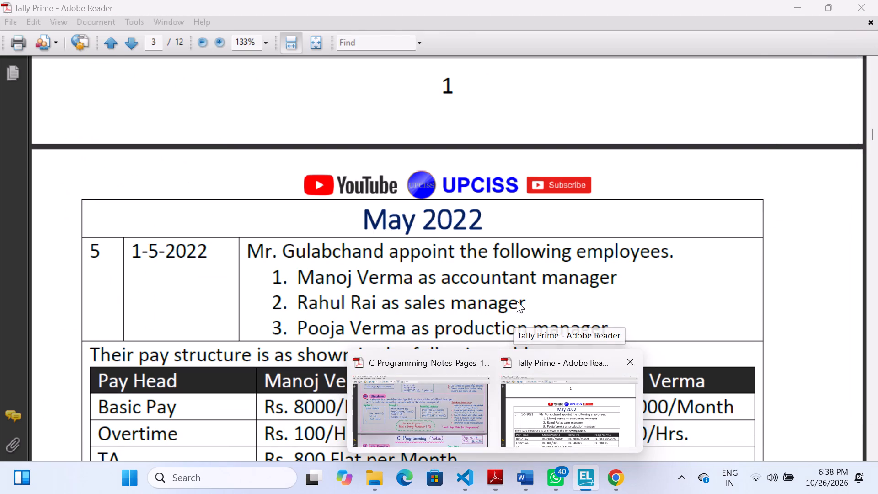
pyautogui.write('Pro')
pyautogui.write('duction')
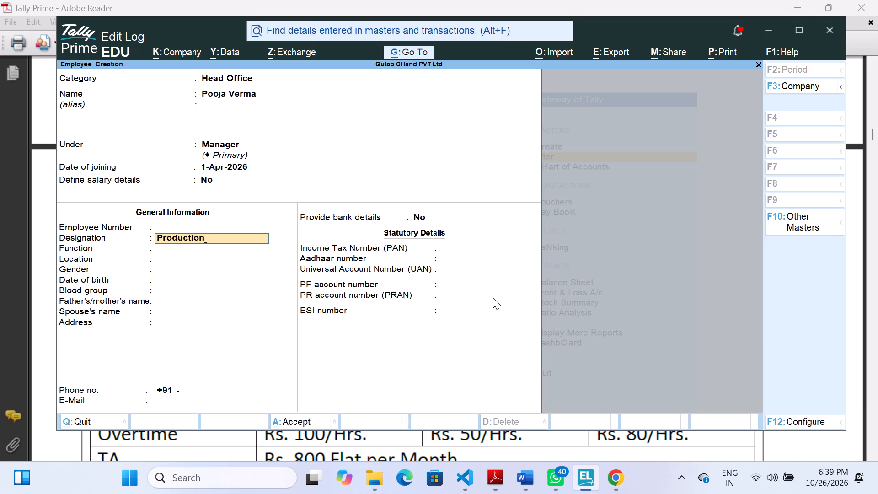
pyautogui.press('Return')
pyautogui.press('Return')
pyautogui.press('Return')
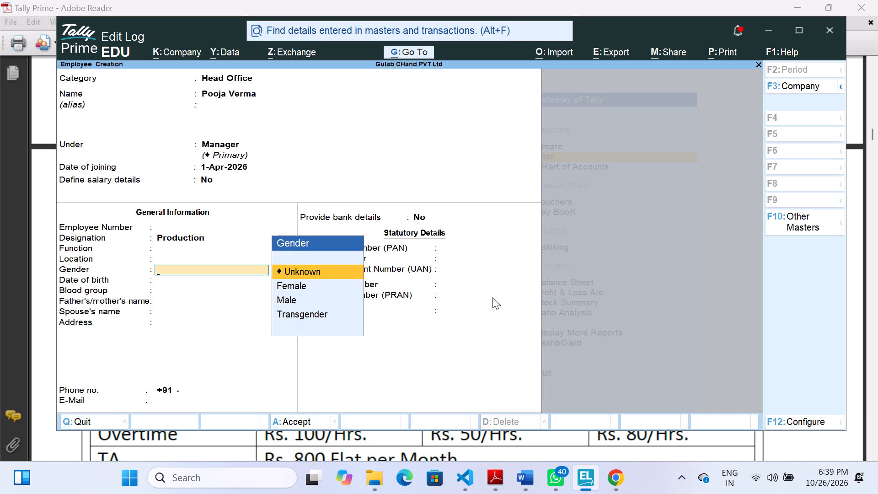
pyautogui.press('Down')
pyautogui.press('Down')
pyautogui.press('Up')
pyautogui.press('Return')
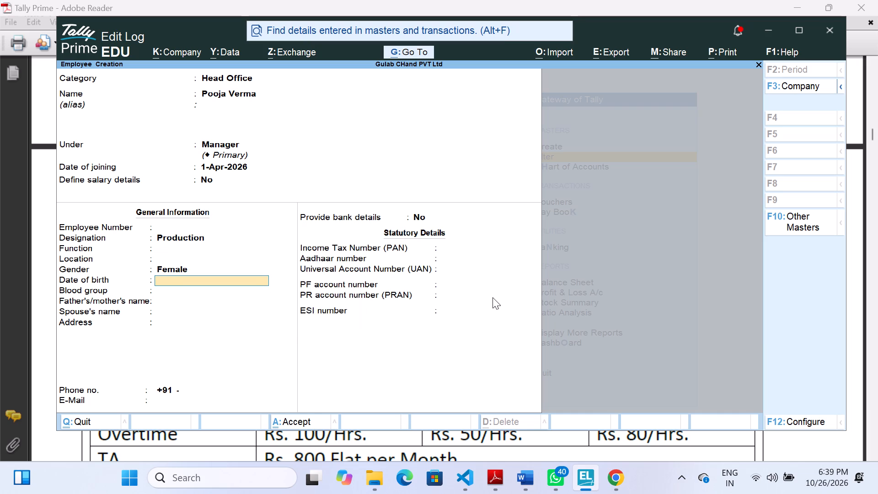
# Set blood group Unknown, leave the other general, bank and statutory details unfilled, and save the Production employee's record.
pyautogui.press('Return')
pyautogui.press('Return')
pyautogui.press('Return')
pyautogui.press('Return')
pyautogui.press('Return')
pyautogui.press('Return')
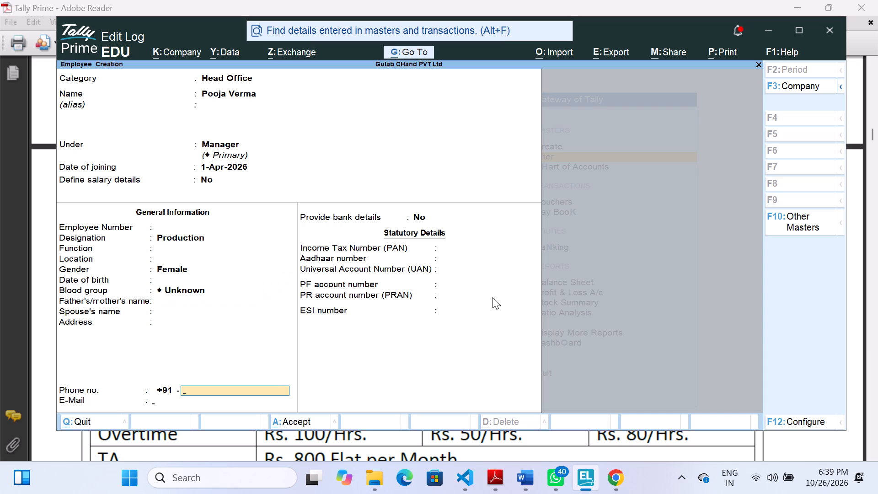
pyautogui.press('Return')
pyautogui.press('Return')
pyautogui.press('Return')
pyautogui.press('Return')
pyautogui.press('Return')
pyautogui.press('Return')
pyautogui.press('Return')
pyautogui.press('Return')
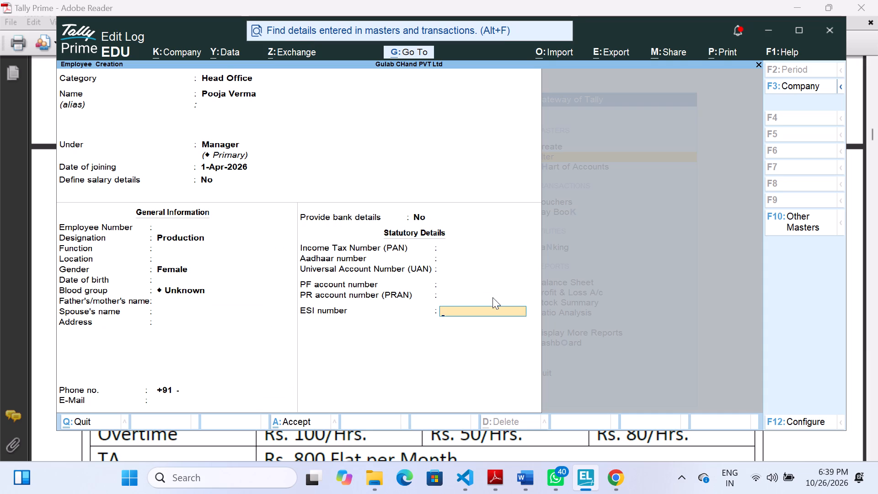
pyautogui.press('Return')
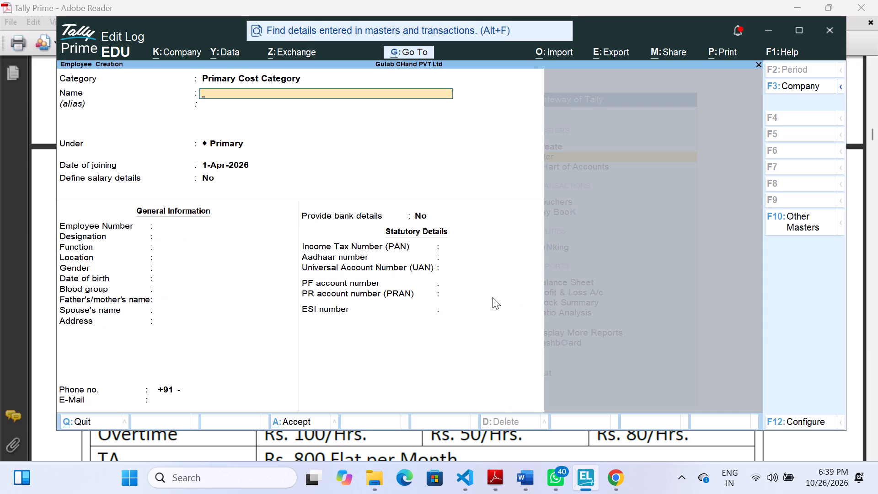
# Leave employee creation and return to the masters list for alteration, moving on to Units (Work).
pyautogui.press('Escape')
pyautogui.press('Escape')
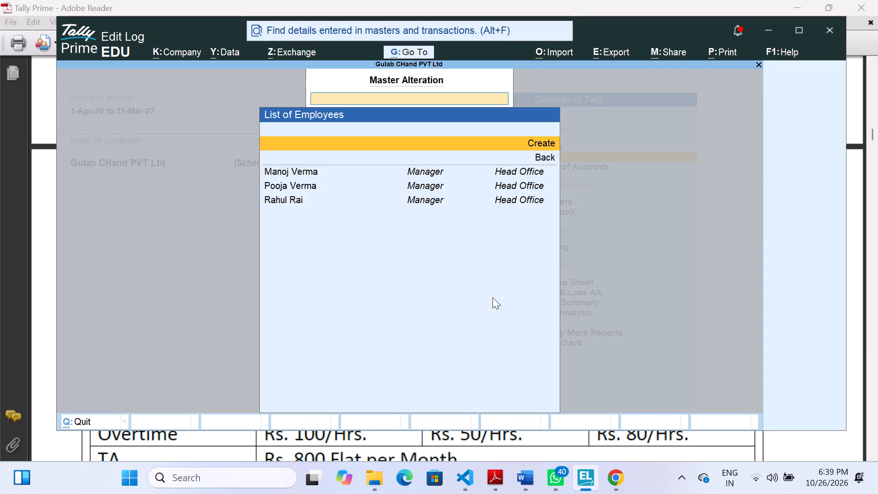
pyautogui.press('Escape')
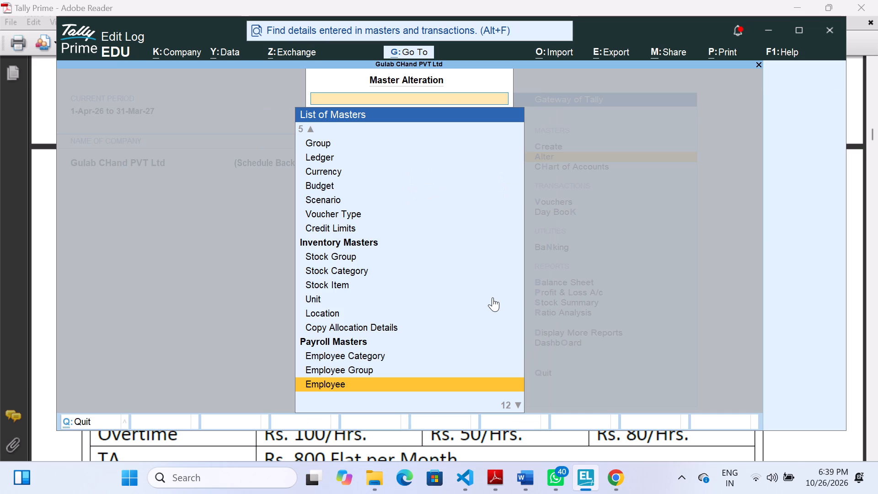
pyautogui.press('Down')
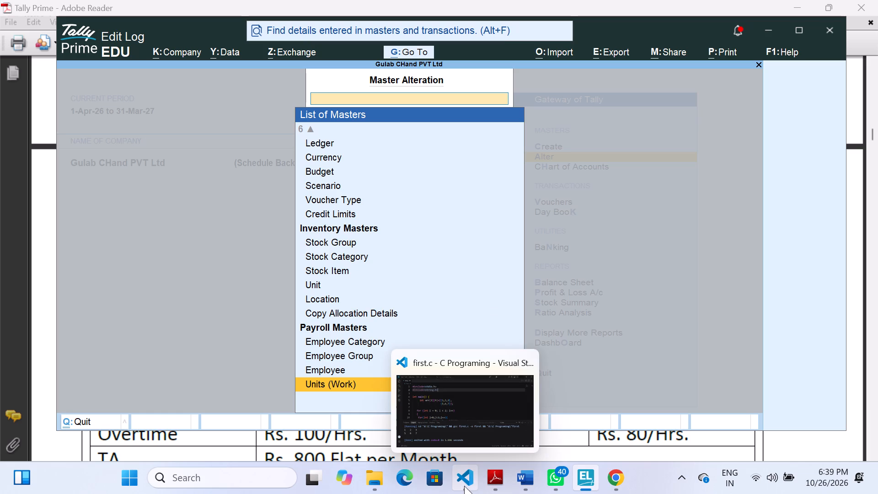
# Switch to the Tally Prime exercise in Adobe Reader and examine the employees' pay structure table, including the overtime rates.
pyautogui.click(558, 405)
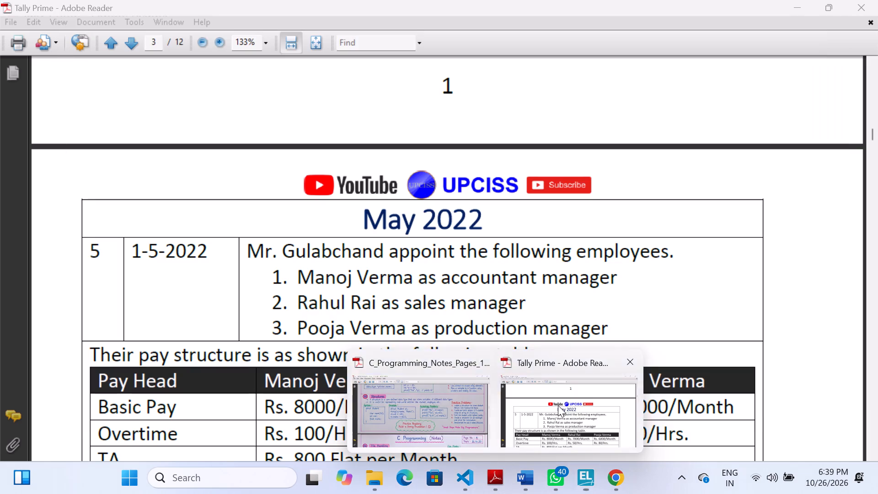
pyautogui.scroll(-3, 471, 308)
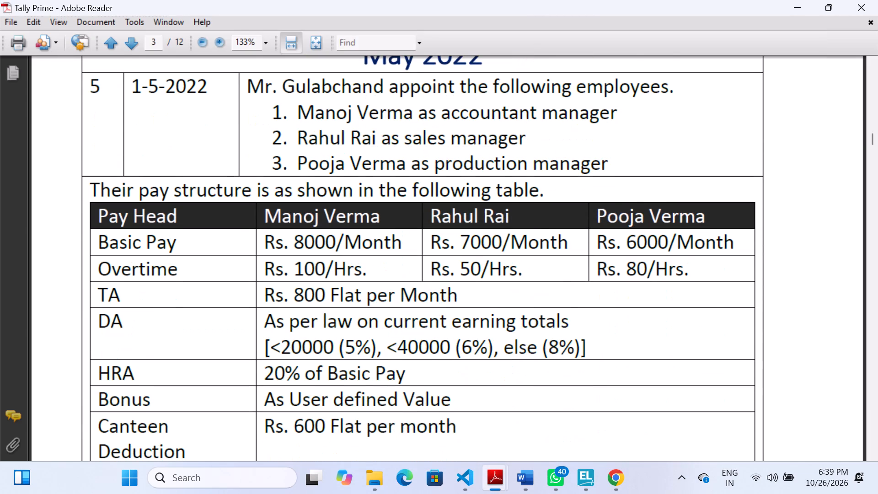
pyautogui.scroll(-3, 471, 309)
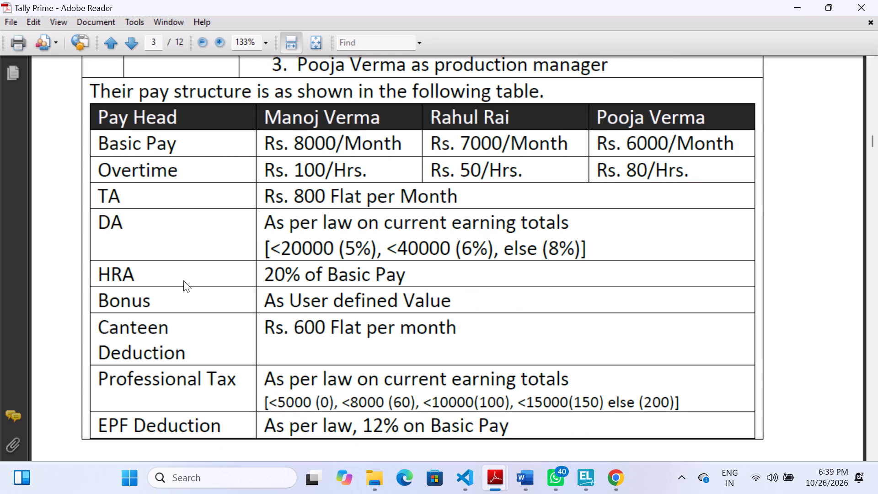
pyautogui.moveTo(301, 169); pyautogui.dragTo(353, 170)
pyautogui.click(393, 201)
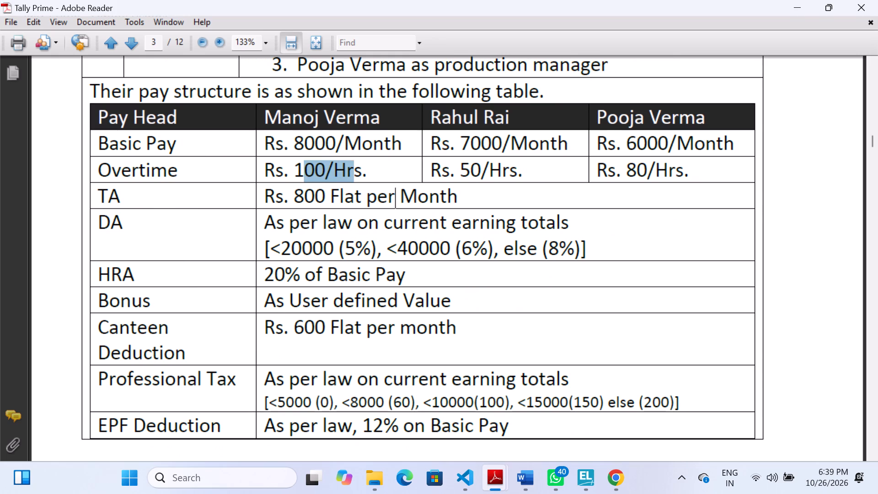
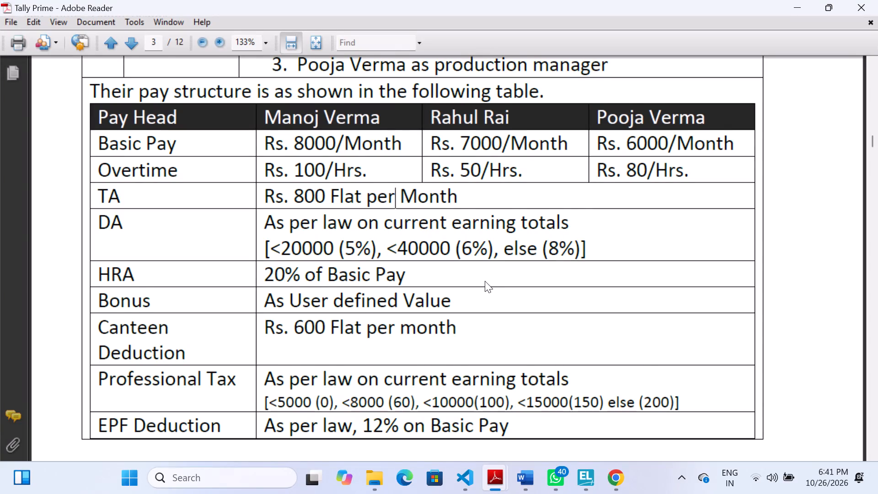
# Read through the pay structure table in the exercise, from Basic Pay and Overtime down to Professional Tax and EPF Deduction.
pyautogui.scroll(-1, 485, 281)
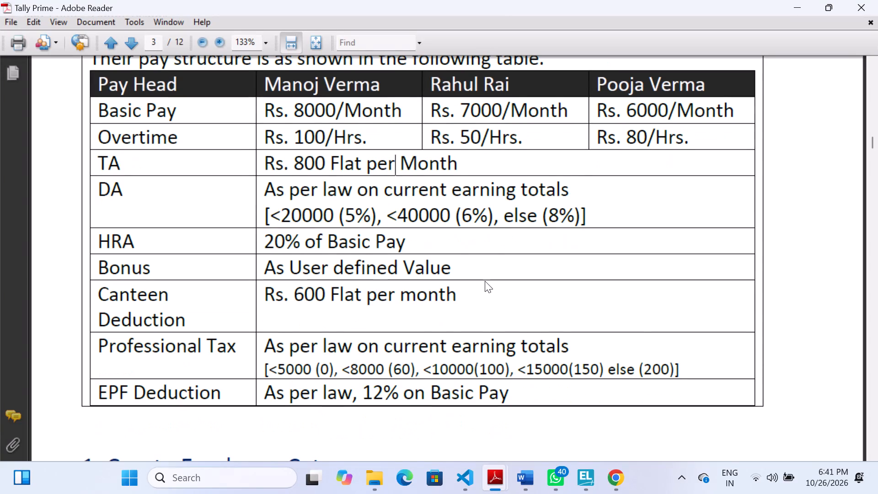
pyautogui.scroll(-1, 485, 281)
pyautogui.click(485, 281)
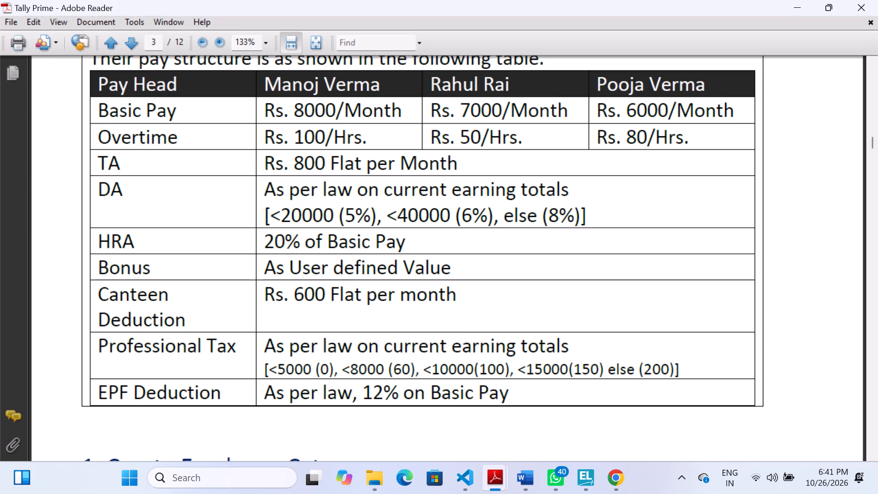
pyautogui.scroll(2, 423, 329)
pyautogui.scroll(-1, 423, 329)
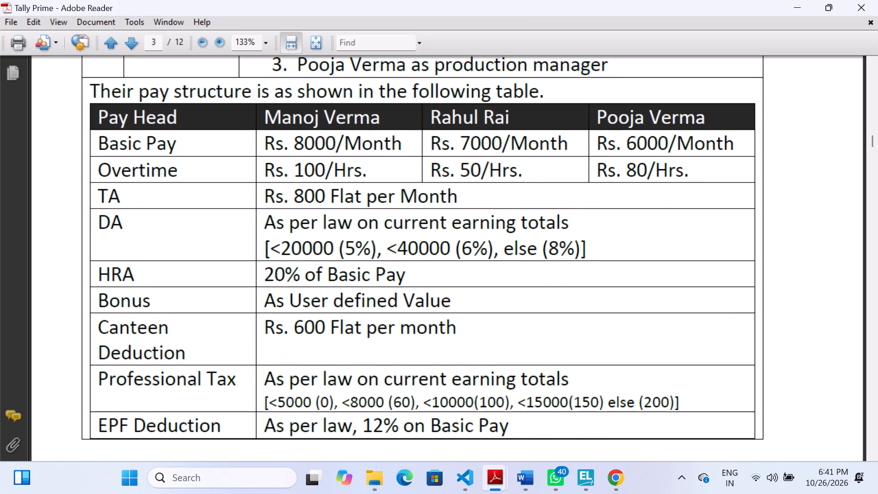
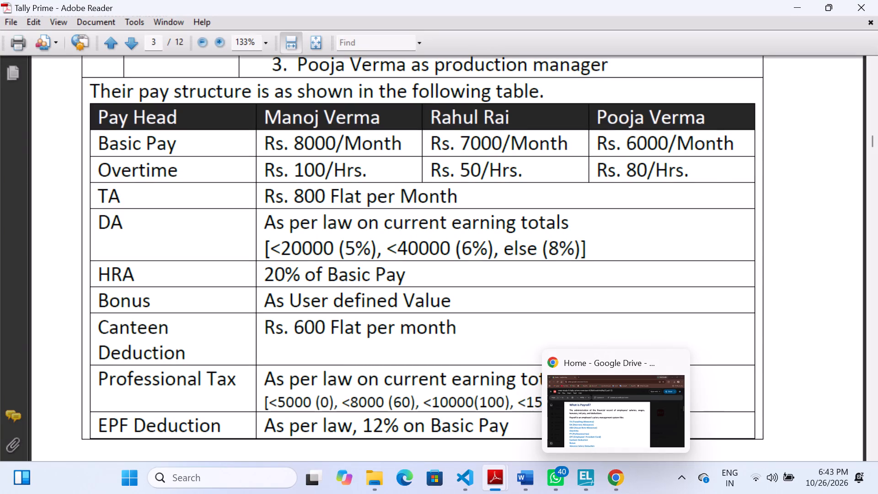
# Read the exercise from the employee category, employee group and employee creation sections through to the Create Unit section.
pyautogui.scroll(-4, 481, 364)
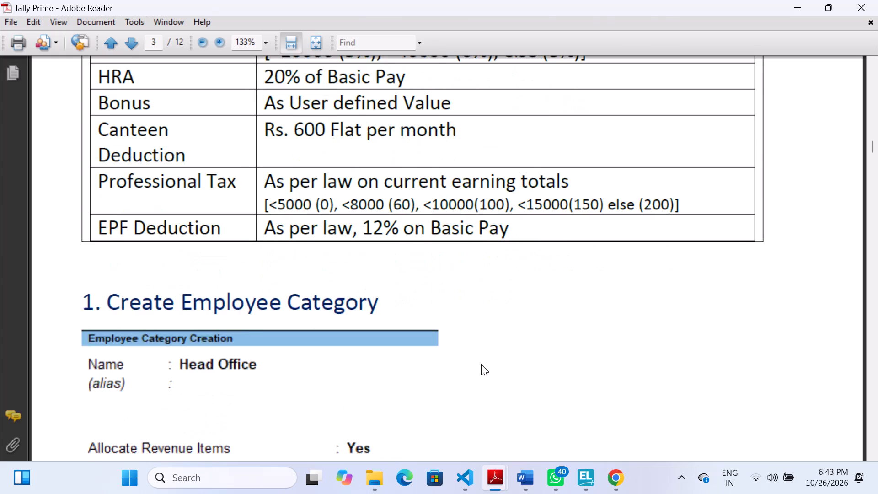
pyautogui.scroll(-4, 481, 364)
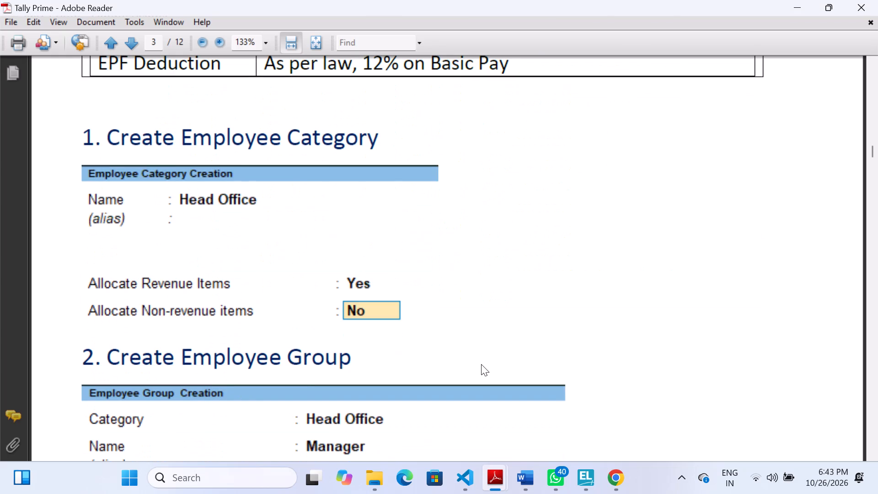
pyautogui.scroll(-1, 481, 364)
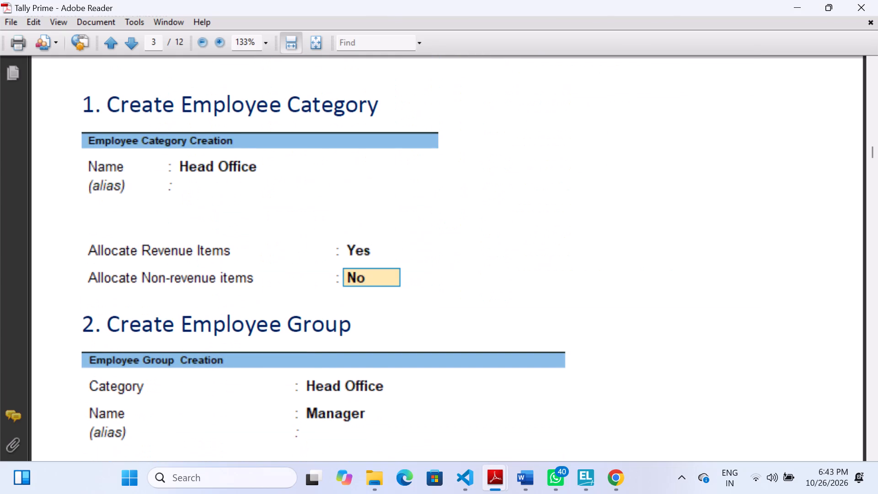
pyautogui.scroll(-6, 481, 364)
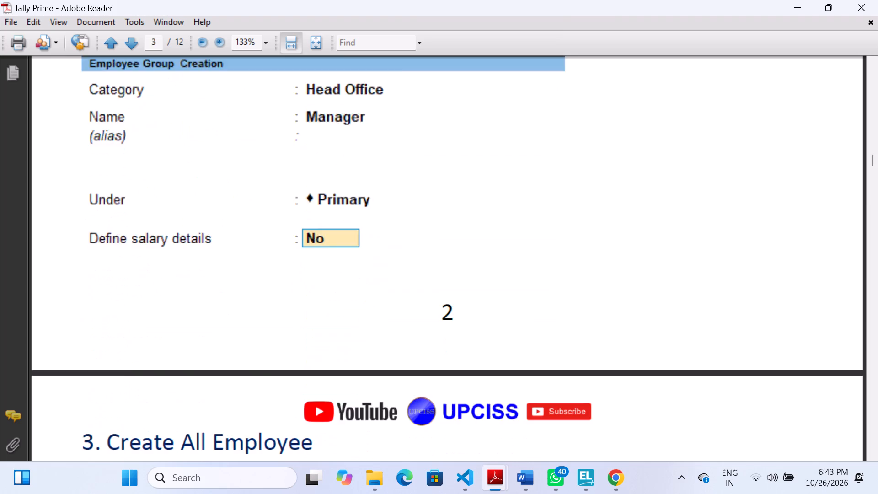
pyautogui.scroll(-7, 481, 364)
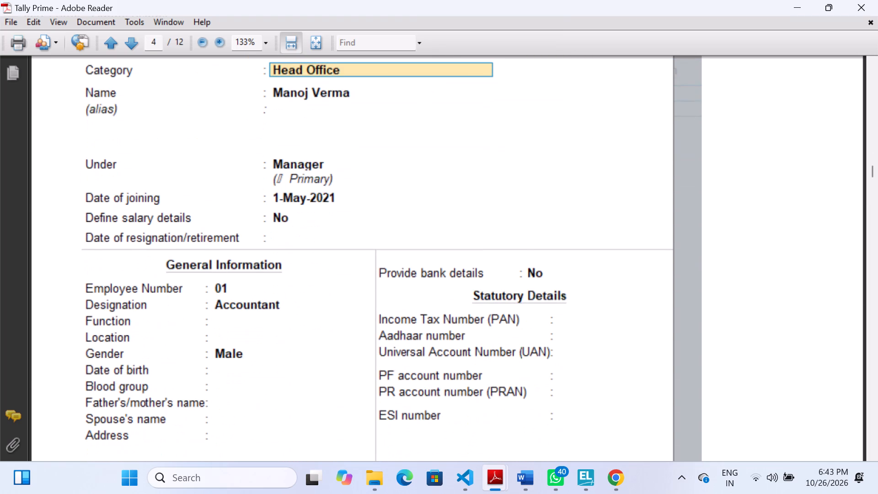
pyautogui.scroll(1, 481, 364)
pyautogui.scroll(-2, 481, 364)
pyautogui.scroll(-1, 272, 339)
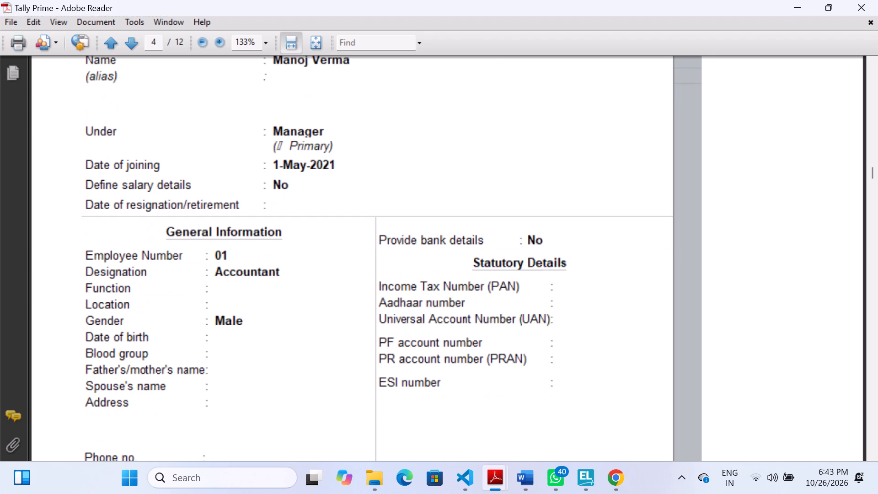
pyautogui.scroll(-6, 272, 339)
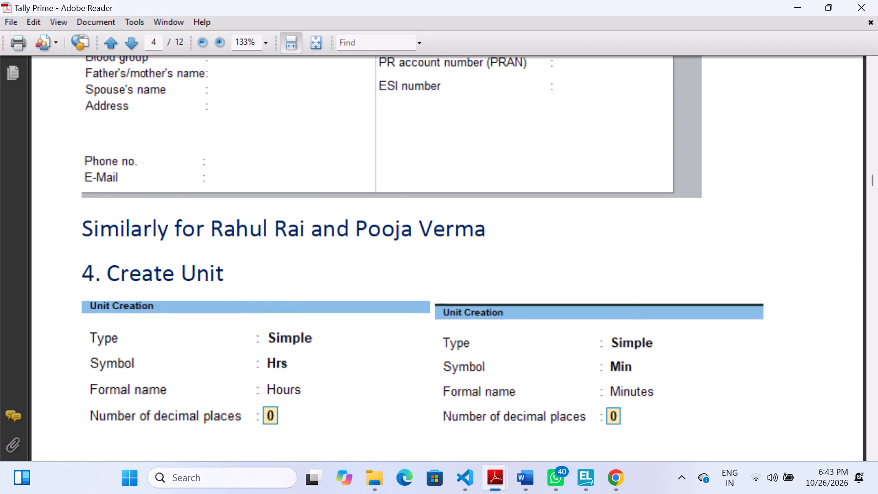
pyautogui.scroll(-3, 272, 339)
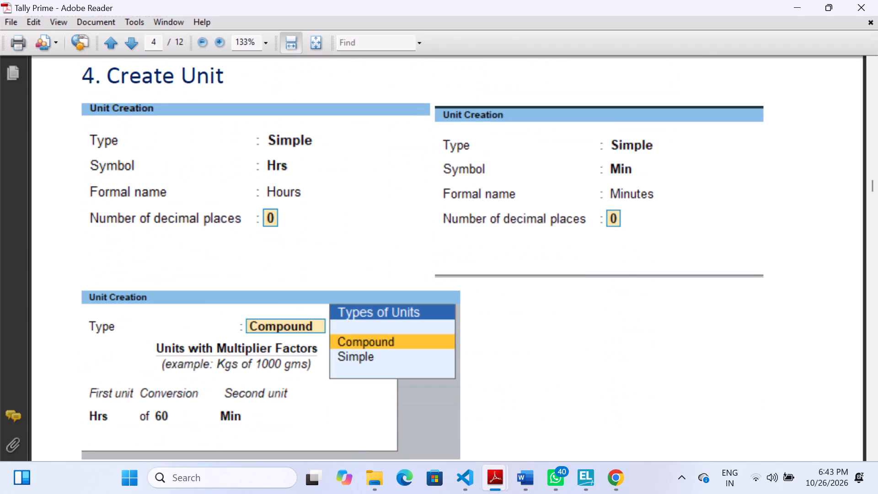
pyautogui.scroll(3, 272, 339)
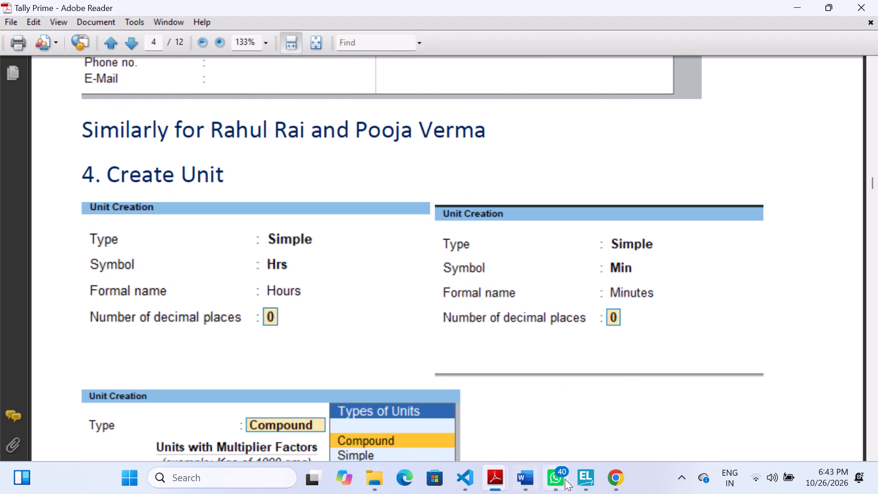
# Switch to TallyPrime and start a new simple work unit with symbol Hrs and formal name Hours.
pyautogui.click(600, 424)
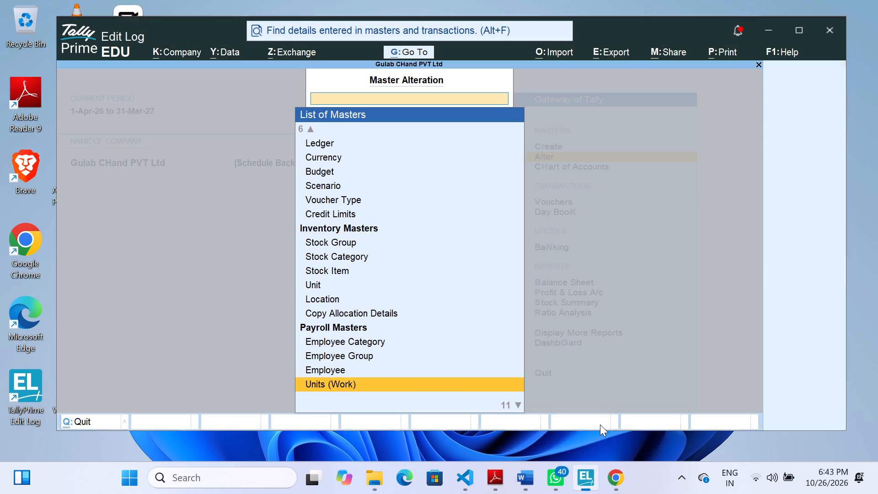
pyautogui.press('Return')
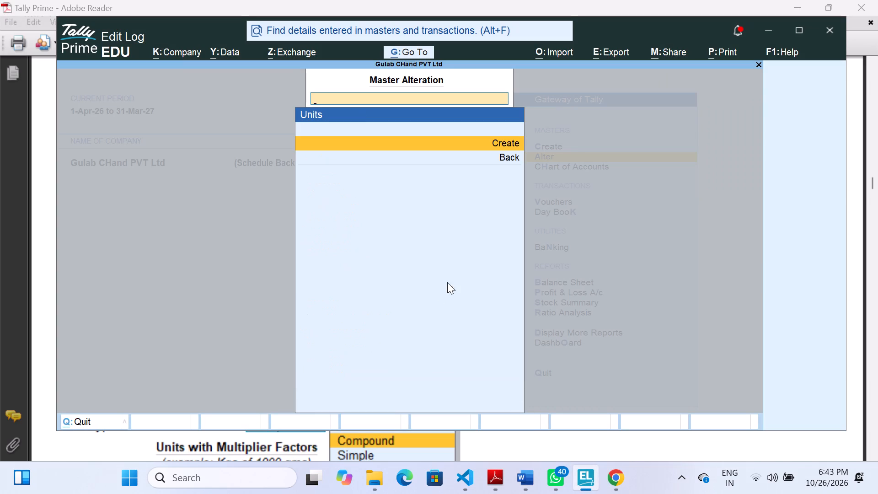
pyautogui.hotkey('alt', 'c')
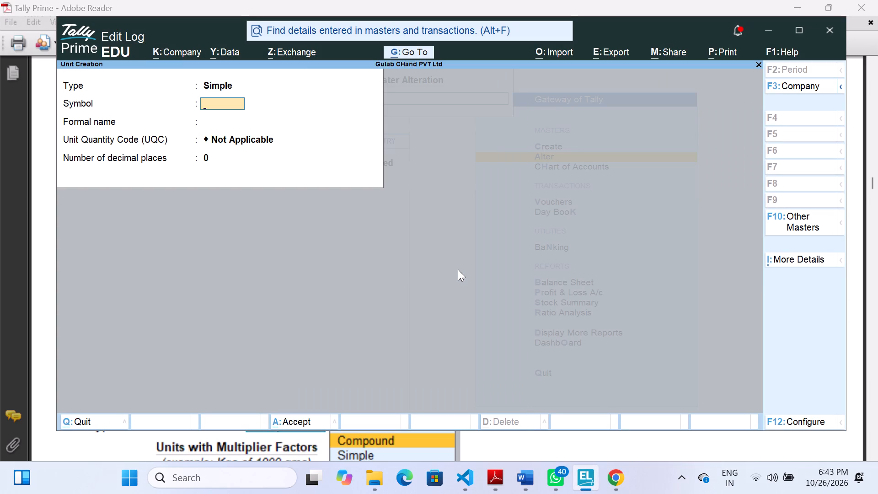
pyautogui.write('Hrs')
pyautogui.press('Return')
pyautogui.write('Hours')
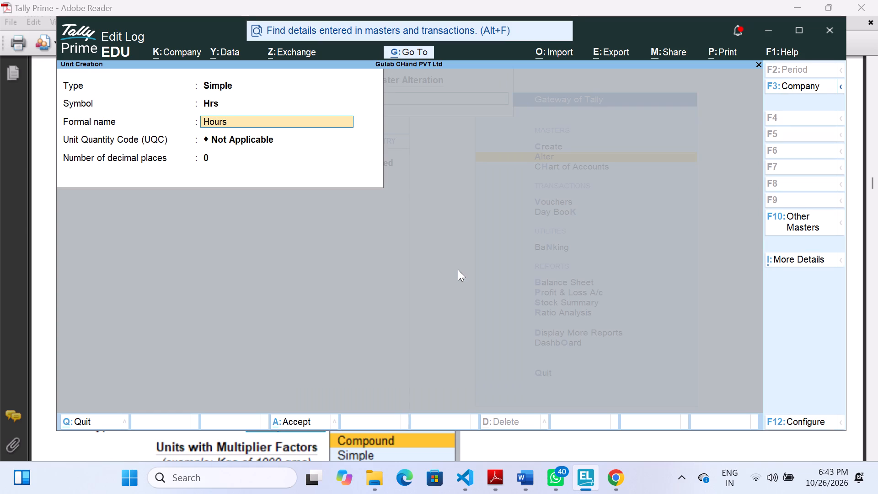
# Search the unit quantity codes for an hours entry using hrs and hour.
pyautogui.press('Return')
pyautogui.write('hrs')
pyautogui.press('BackSpace')
pyautogui.press('BackSpace')
pyautogui.press('BackSpace')
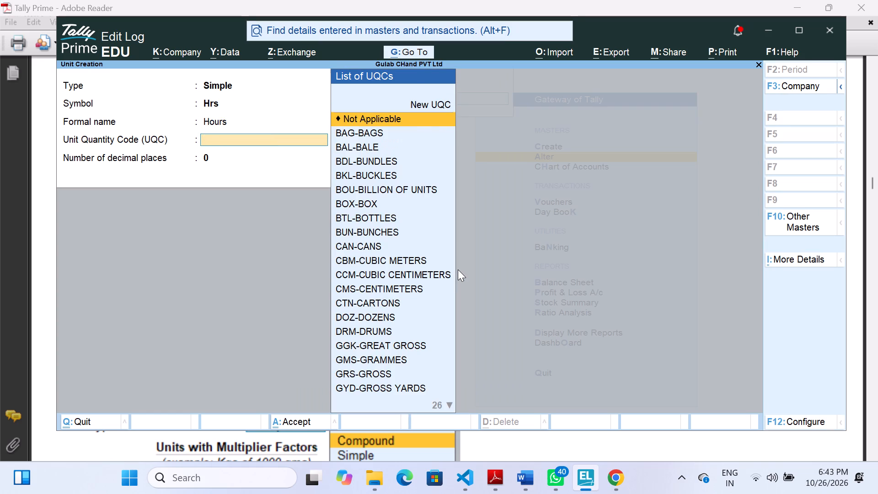
pyautogui.write('hour')
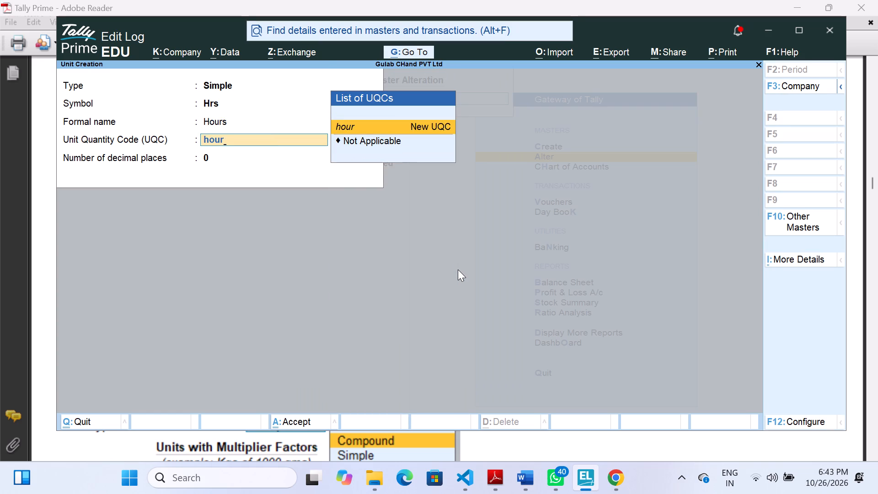
pyautogui.press('BackSpace')
pyautogui.press('BackSpace')
pyautogui.press('BackSpace')
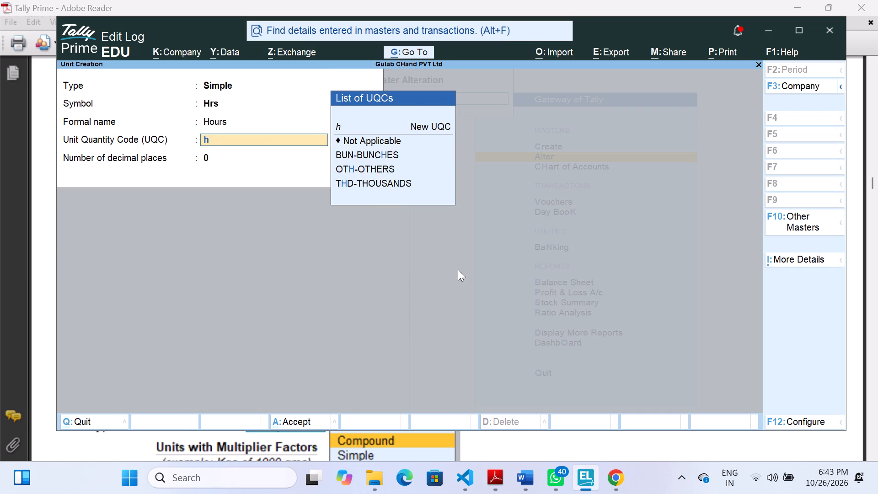
pyautogui.press('BackSpace')
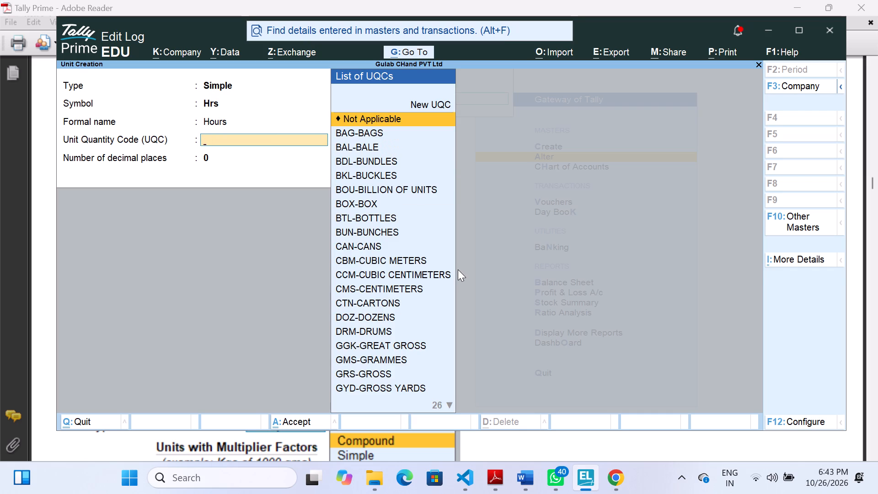
# Add a new unit quantity code named Hrs to the hours unit and save it with 0 decimal places.
pyautogui.hotkey('alt', 'c')
pyautogui.press('Up')
pyautogui.press('Return')
pyautogui.write('Hrs')
pyautogui.press('Return')
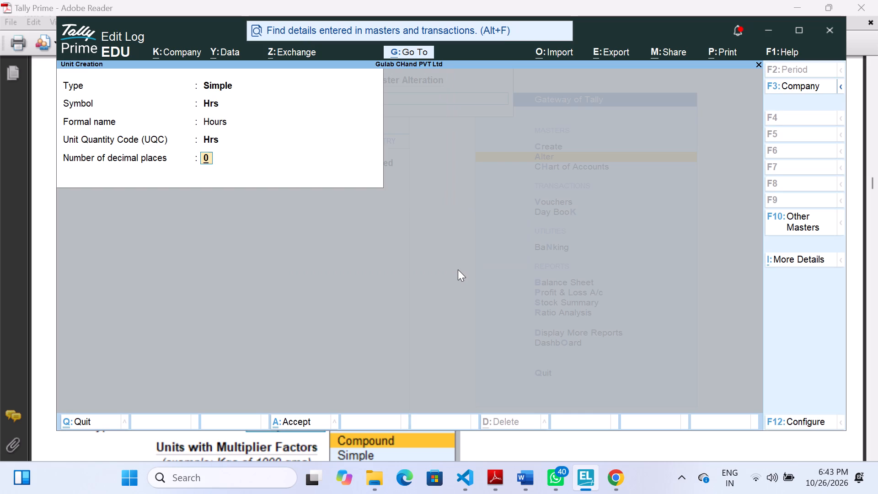
pyautogui.press('Return')
pyautogui.press('Return')
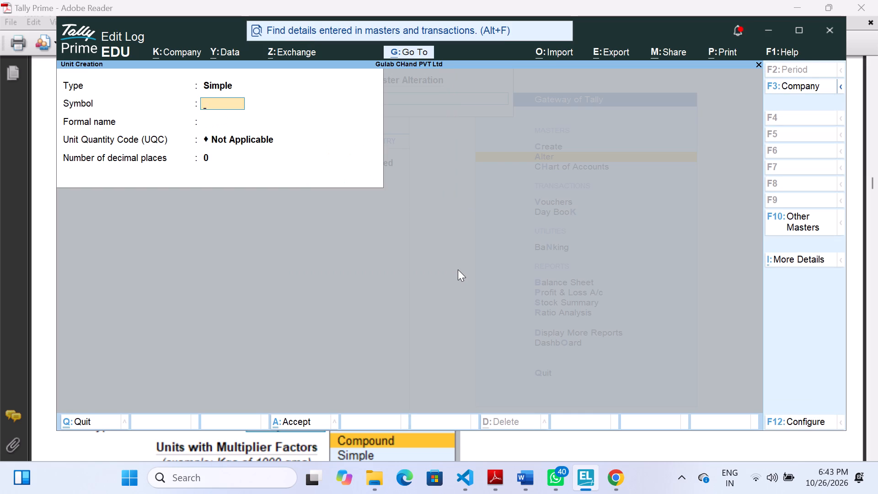
# Create a simple unit with symbol MIn, formal name Minutes, a new unit quantity code Min and 0 decimal places.
pyautogui.write('MIn')
pyautogui.press('Return')
pyautogui.write('Minutes')
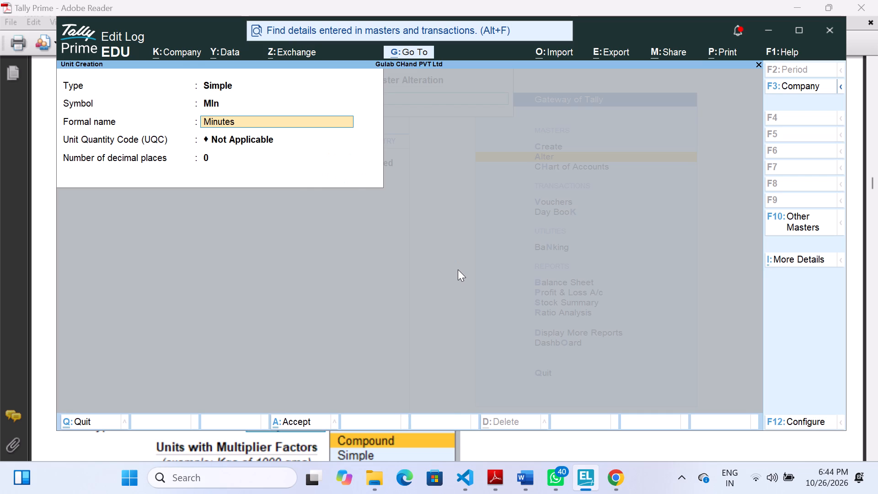
pyautogui.press('Return')
pyautogui.write('mi')
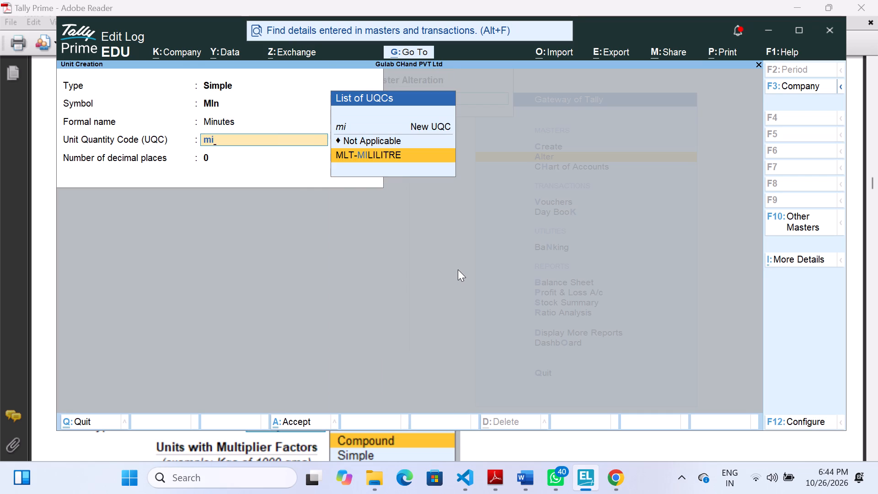
pyautogui.press('BackSpace')
pyautogui.press('BackSpace')
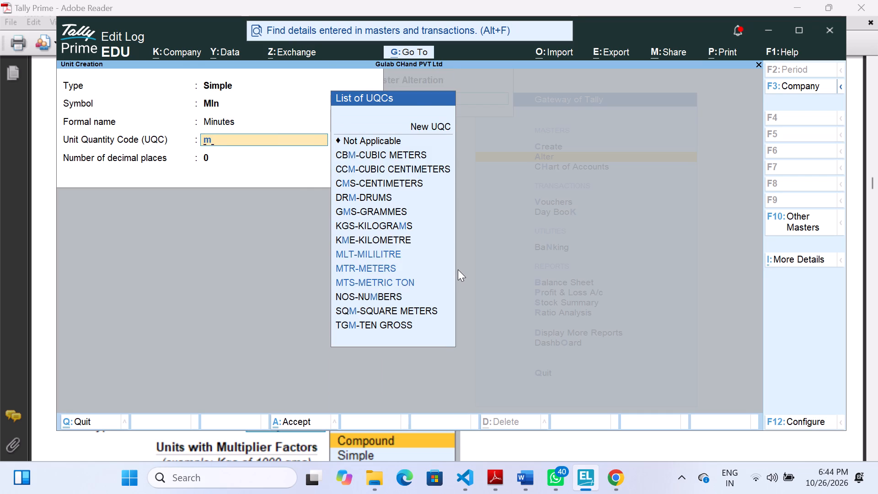
pyautogui.press('Up')
pyautogui.press('Return')
pyautogui.write('Minute')
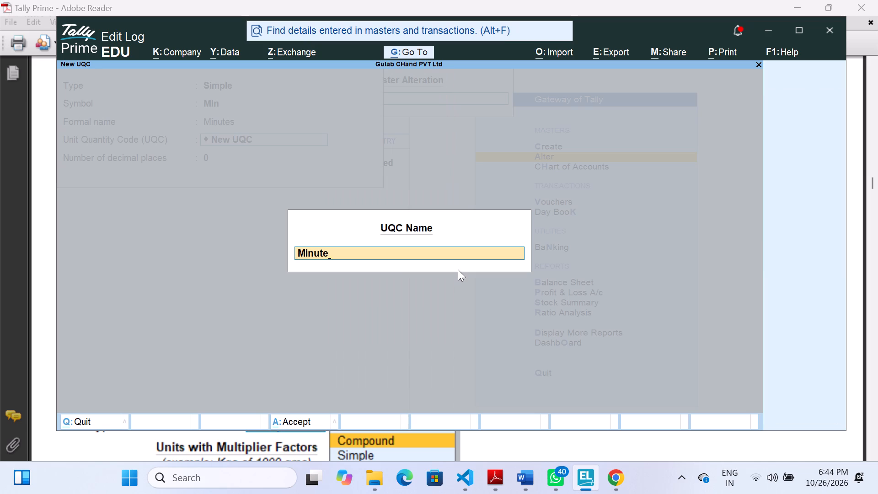
pyautogui.press('BackSpace')
pyautogui.press('BackSpace')
pyautogui.press('BackSpace')
pyautogui.press('Return')
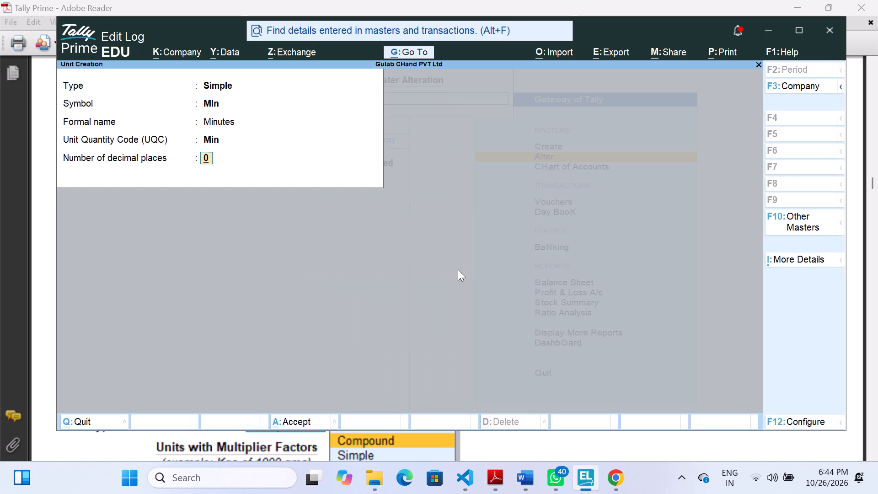
pyautogui.press('Return')
pyautogui.press('Return')
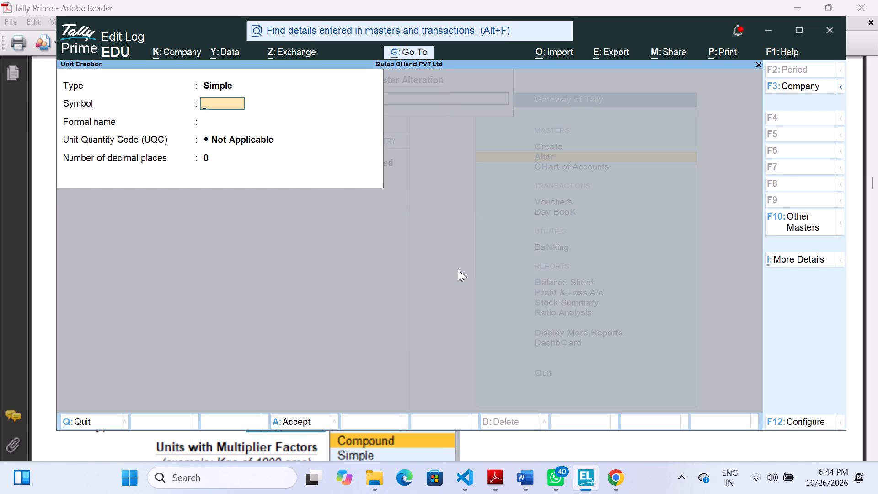
# Create a compound unit with Hrs as the first unit, a conversion of 60 and MIn as the second unit.
pyautogui.press('Up')
pyautogui.press('Up')
pyautogui.press('Return')
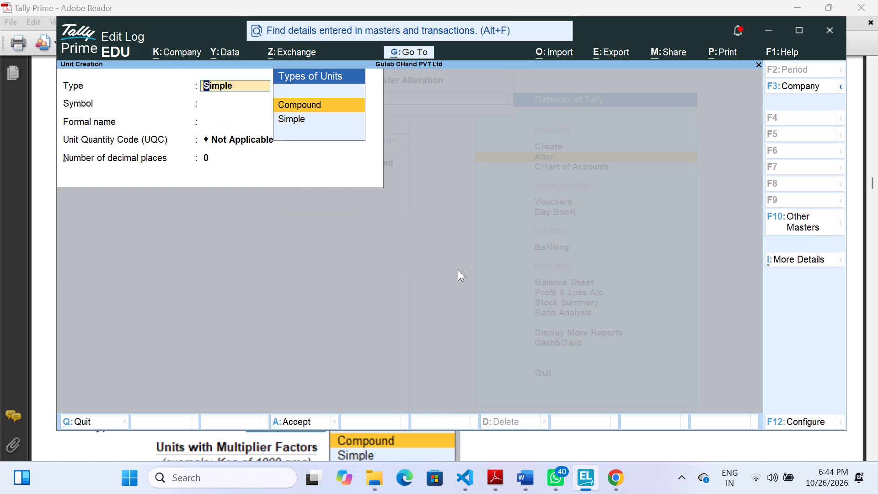
pyautogui.press('Return')
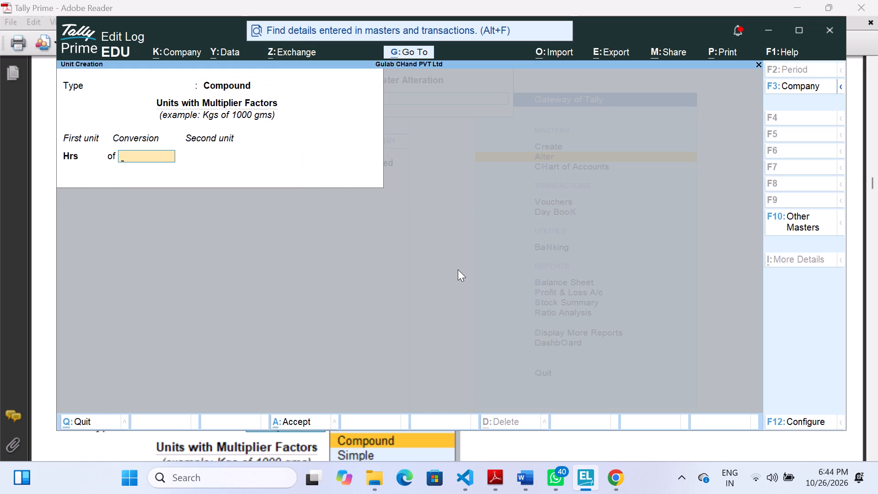
pyautogui.write('60')
pyautogui.press('Return')
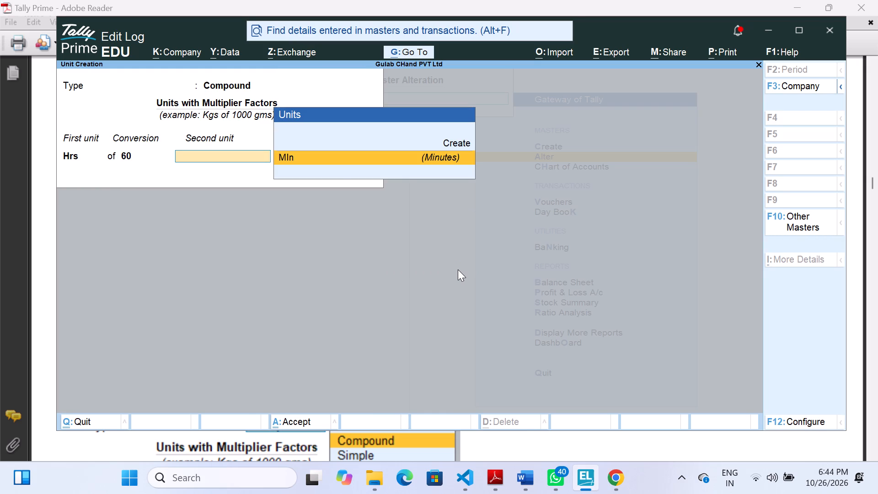
pyautogui.press('Return')
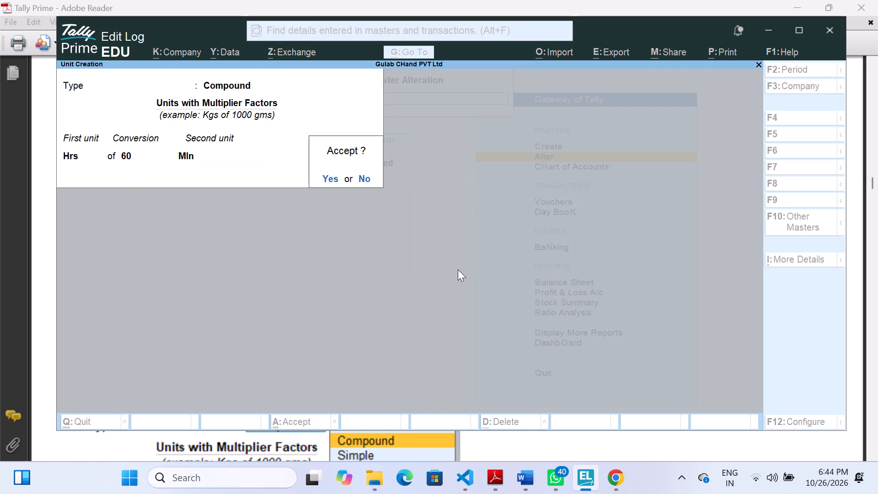
pyautogui.press('Return')
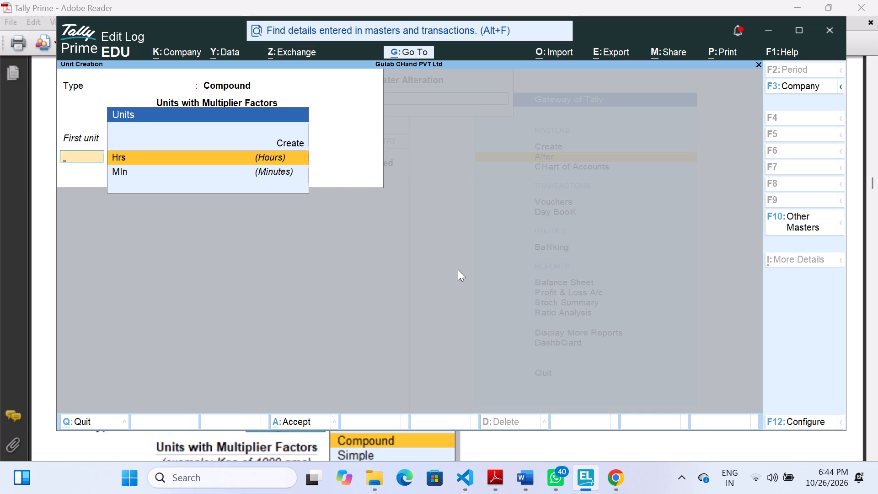
# Leave the work units and open the creation form for a new Attendance/Production Type.
pyautogui.press('Escape')
pyautogui.press('Escape')
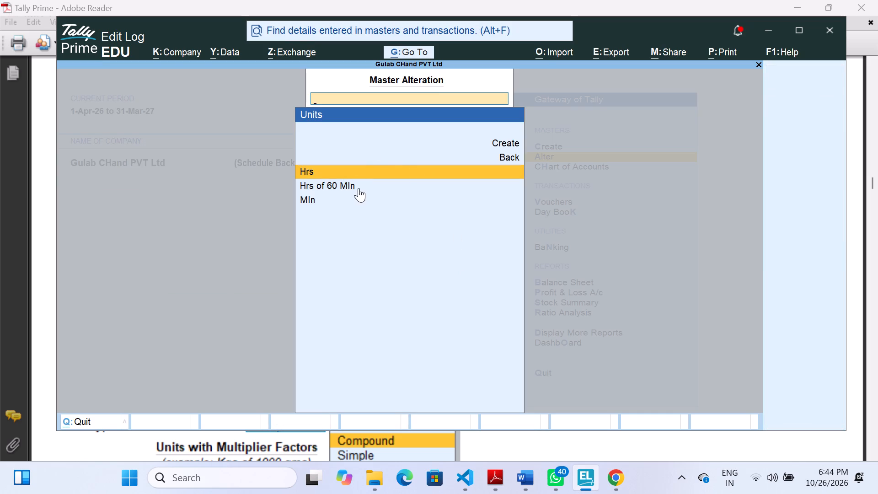
pyautogui.press('Escape')
pyautogui.press('Down')
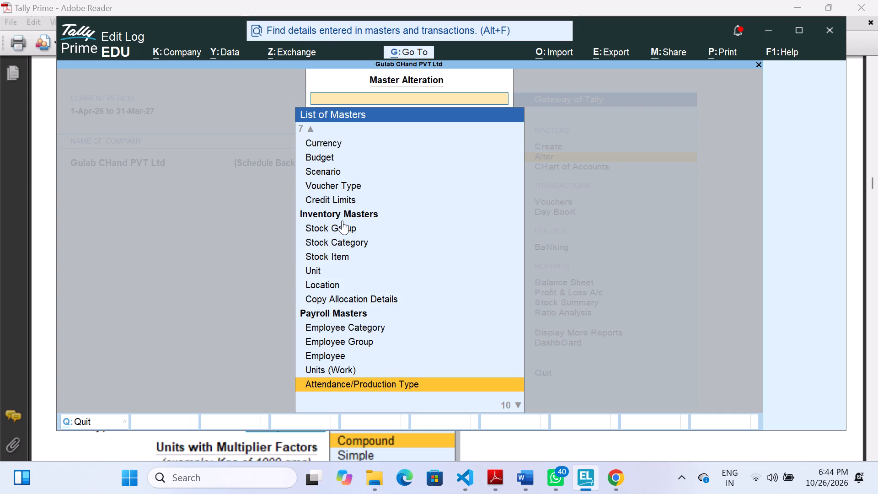
pyautogui.press('Down')
pyautogui.press('Up')
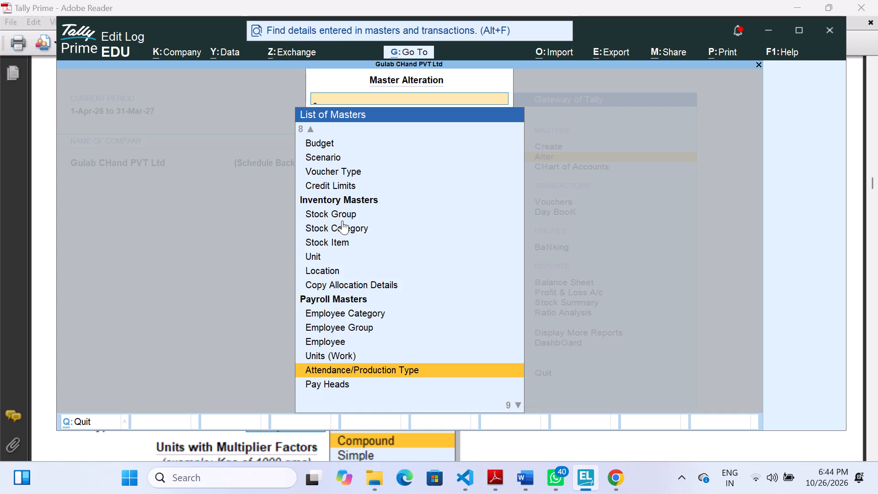
pyautogui.press('Return')
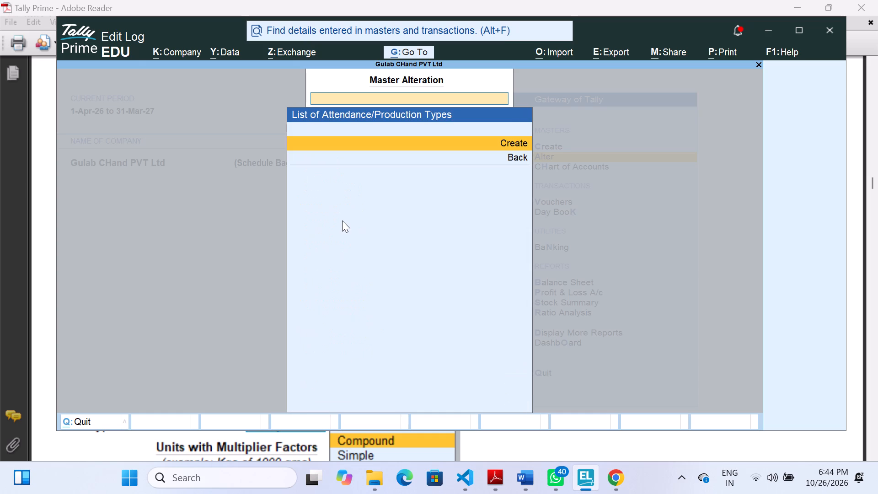
pyautogui.hotkey('alt', 'c')
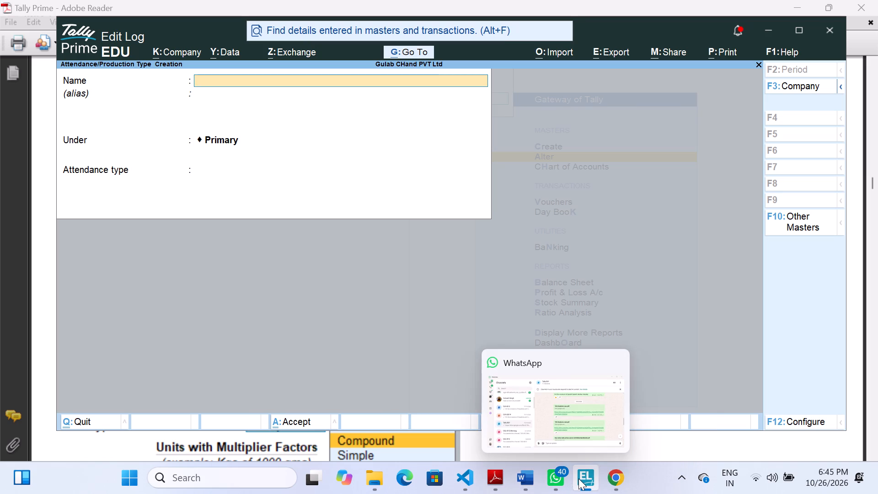
# Switch to the exercise PDF in Adobe Reader and read the Paid Leave settings in section 5, Create Attendance/Production Type.
pyautogui.click(499, 478)
pyautogui.click(550, 407)
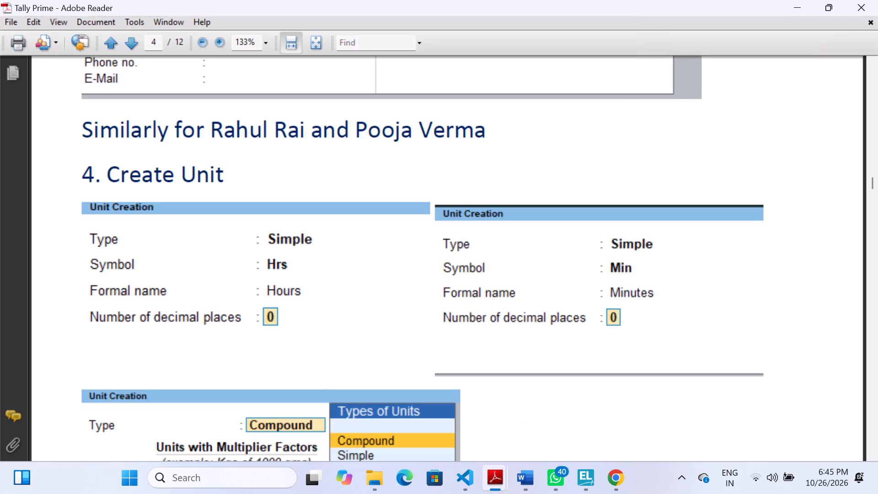
pyautogui.scroll(-4, 417, 302)
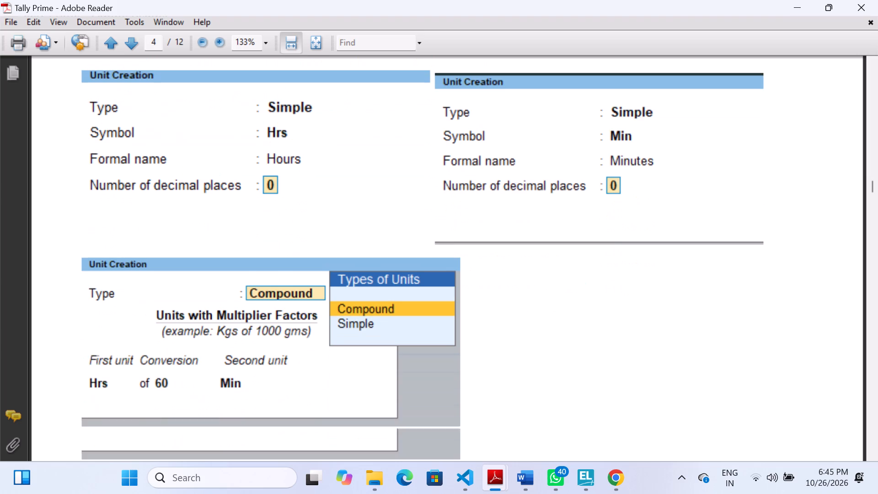
pyautogui.scroll(-7, 417, 302)
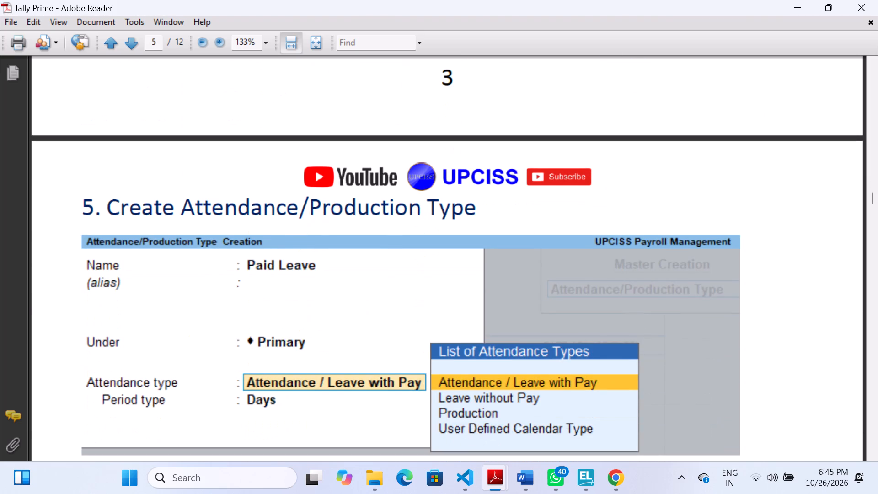
pyautogui.scroll(-1, 302, 263)
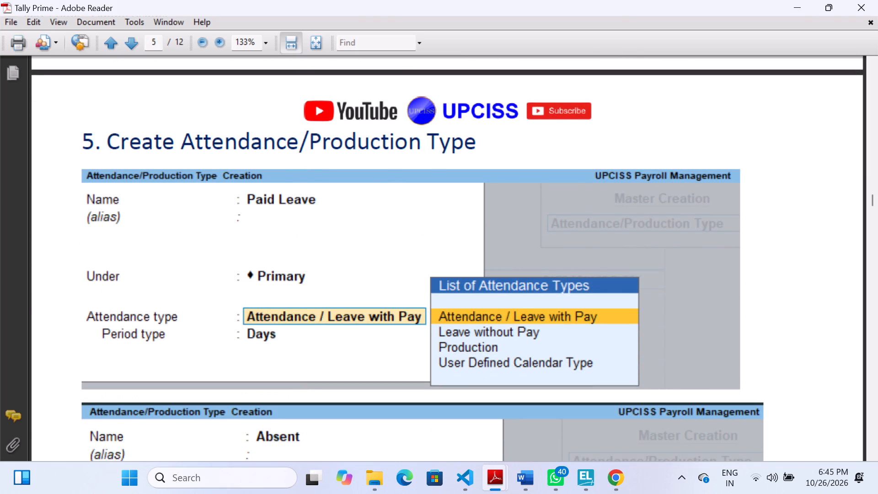
pyautogui.scroll(-1, 319, 200)
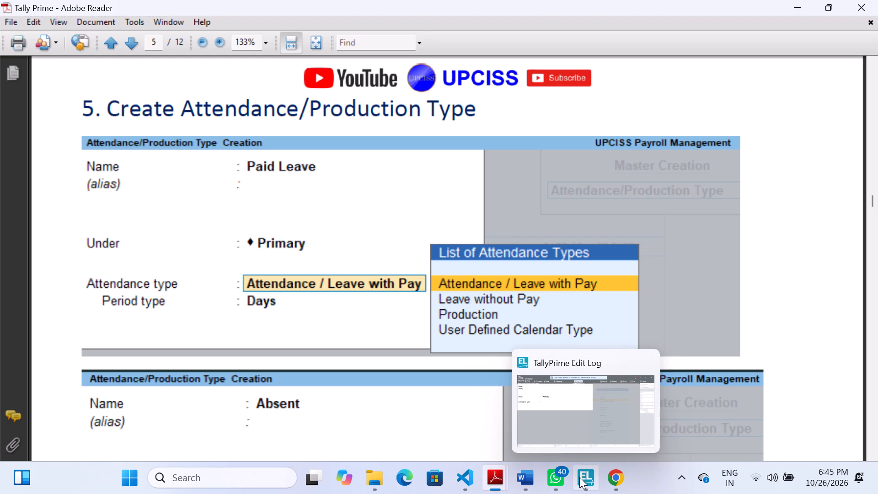
# In TallyPrime, create the attendance type Paid Leave under Primary as Attendance / Leave with Pay and save it.
pyautogui.click(585, 392)
pyautogui.write('Paid Leave')
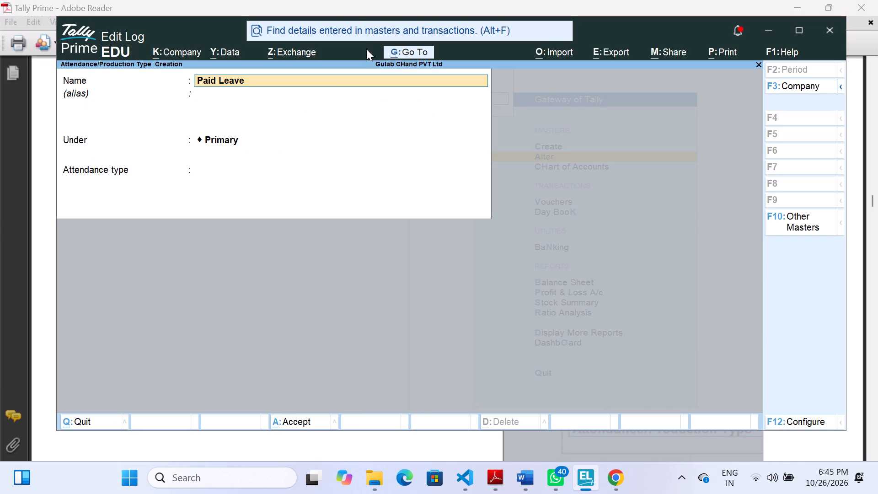
pyautogui.press('Return')
pyautogui.press('Return')
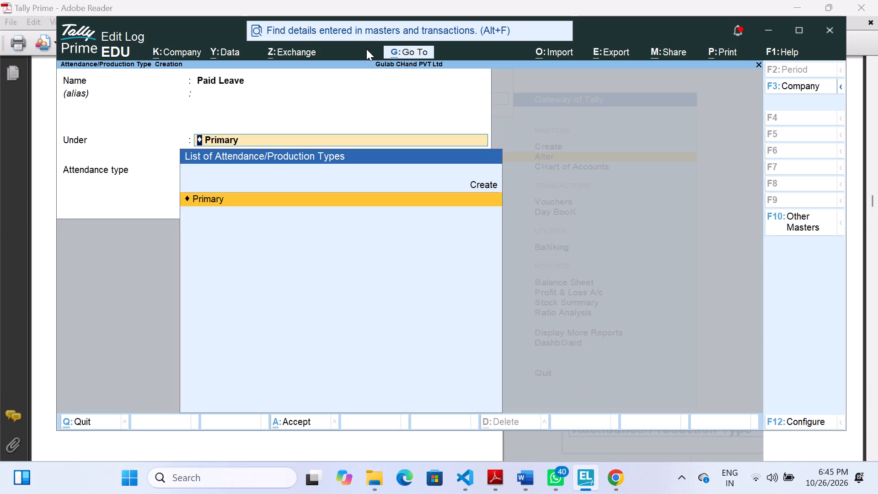
pyautogui.press('Return')
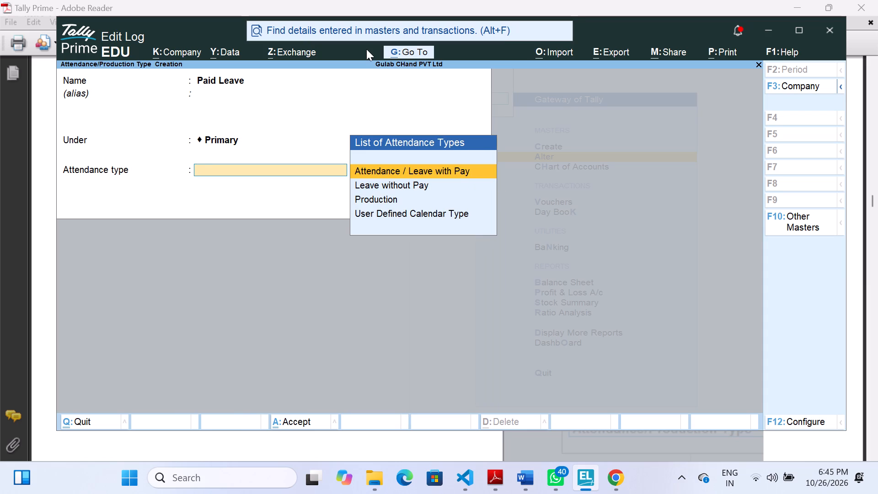
pyautogui.press('Return')
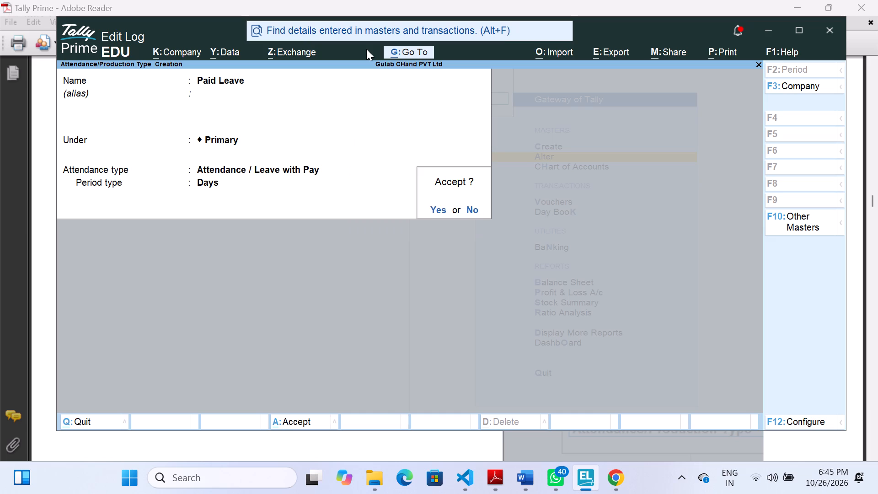
pyautogui.press('Return')
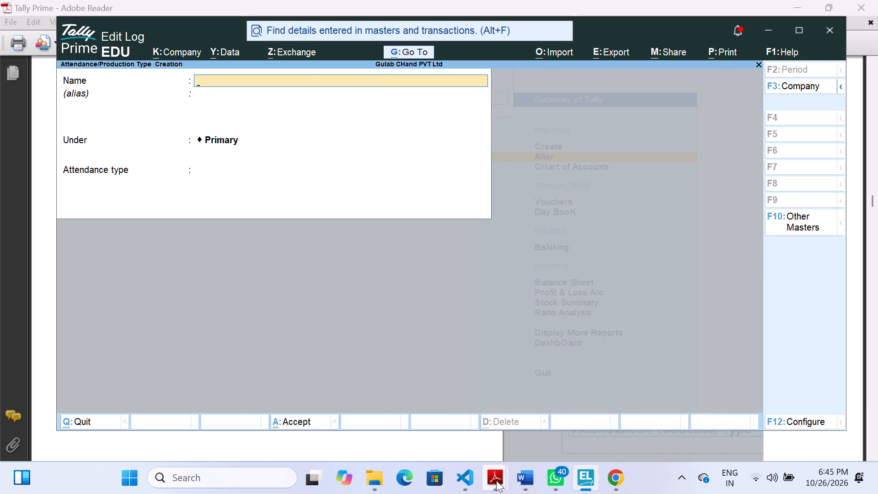
# Check the absence entry in the exercise PDF and create the attendance type Abshent under Primary as Leave without Pay in TallyPrime.
pyautogui.click(539, 421)
pyautogui.scroll(-1, 451, 301)
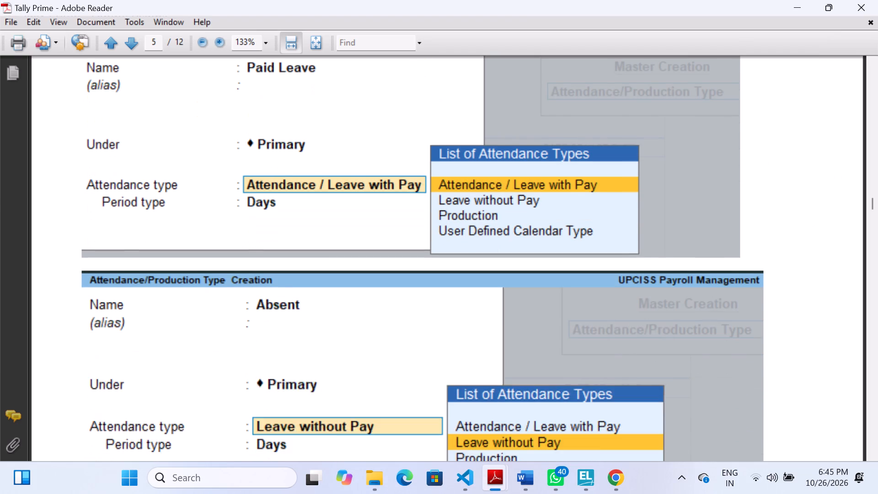
pyautogui.scroll(-2, 451, 301)
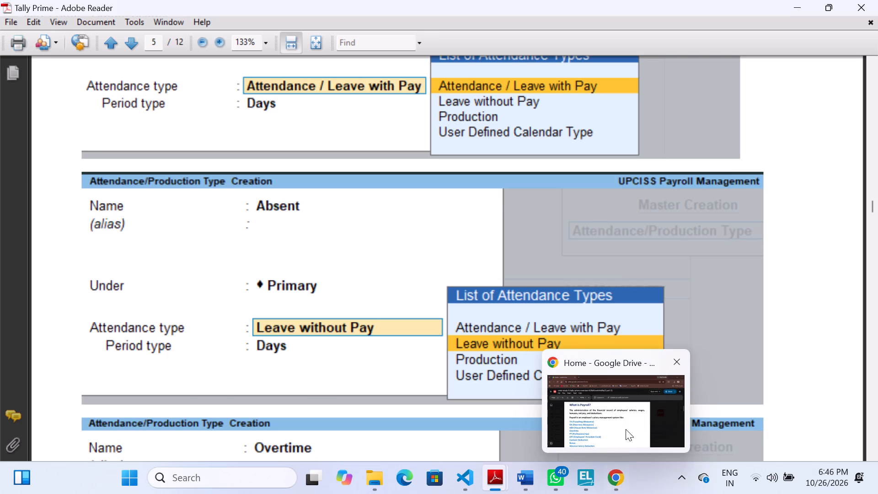
pyautogui.click(626, 427)
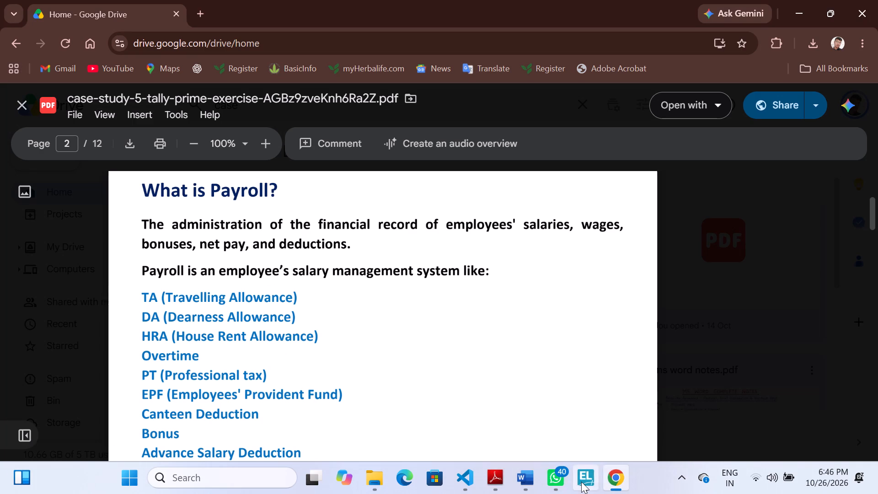
pyautogui.click(581, 482)
pyautogui.write('Abshent')
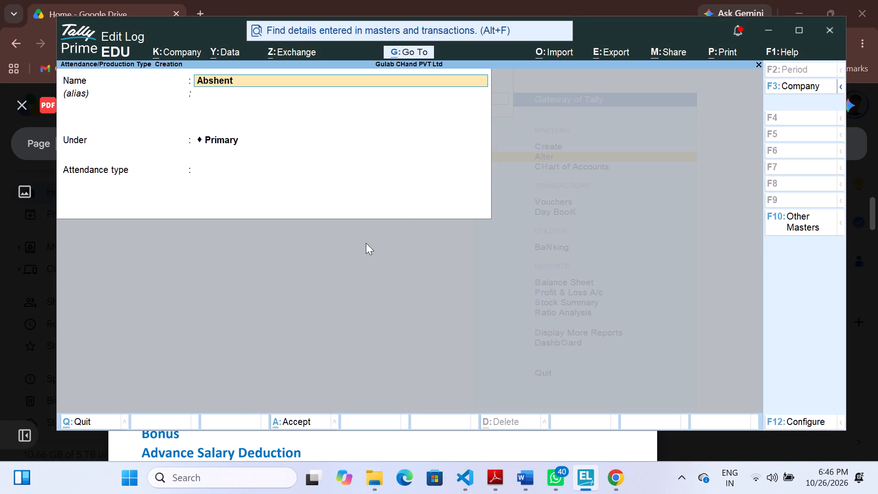
pyautogui.press('Return')
pyautogui.press('Return')
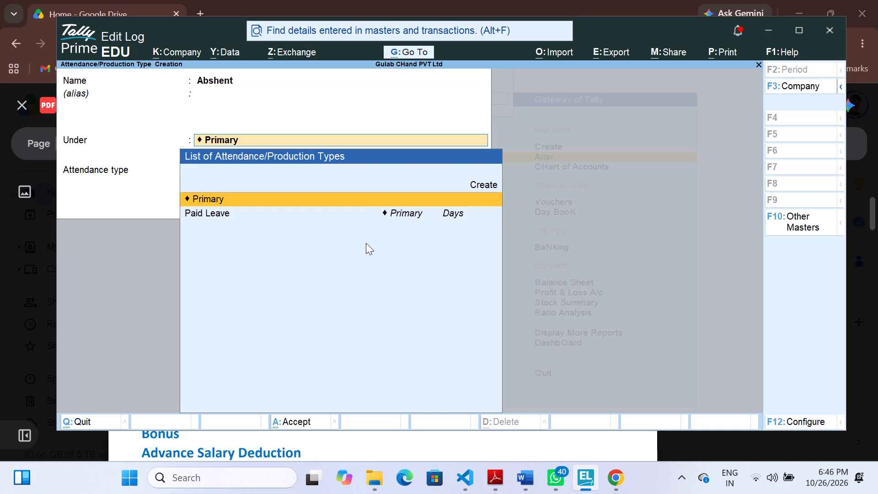
pyautogui.press('Return')
pyautogui.press('Down')
pyautogui.press('Return')
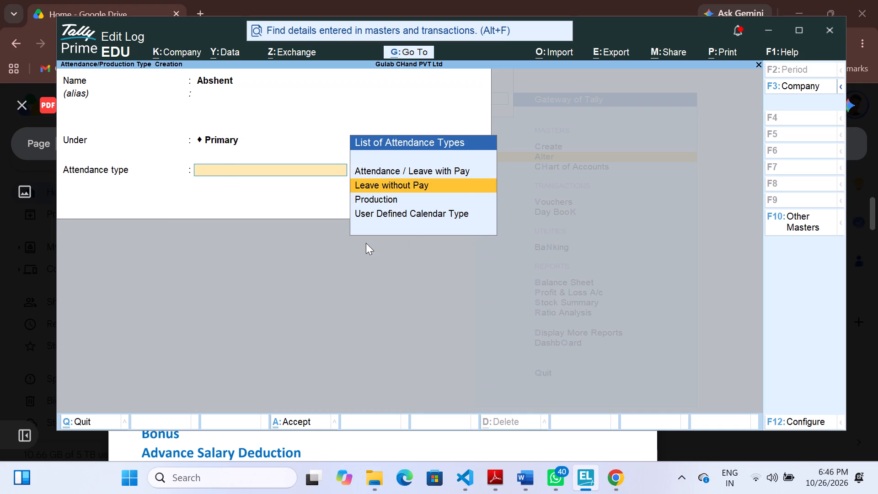
pyautogui.press('Return')
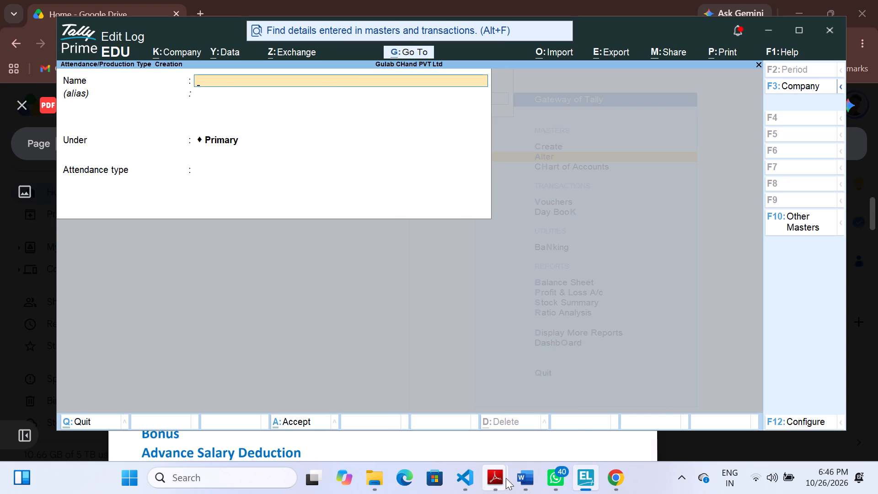
# Check the Overtime entry in the exercise PDF and create Overtime under Primary in TallyPrime as Production with unit Hrs of 60 MIn.
pyautogui.click(541, 427)
pyautogui.scroll(-2, 475, 324)
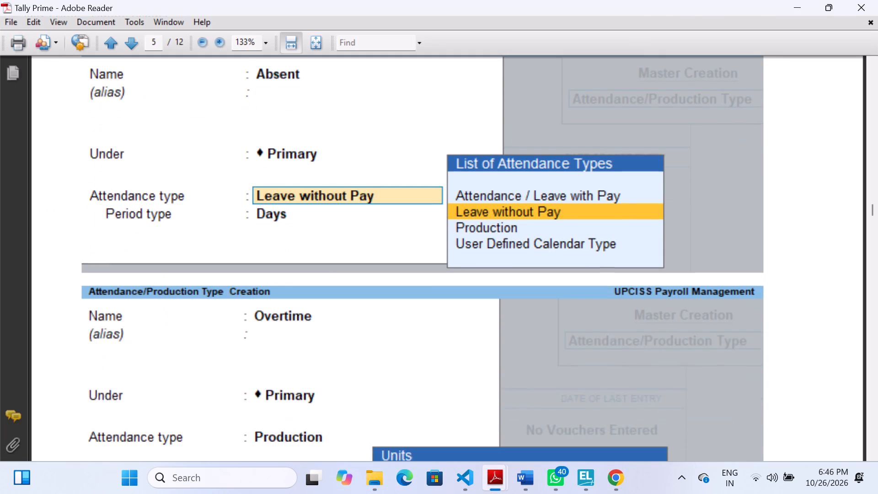
pyautogui.scroll(-4, 475, 324)
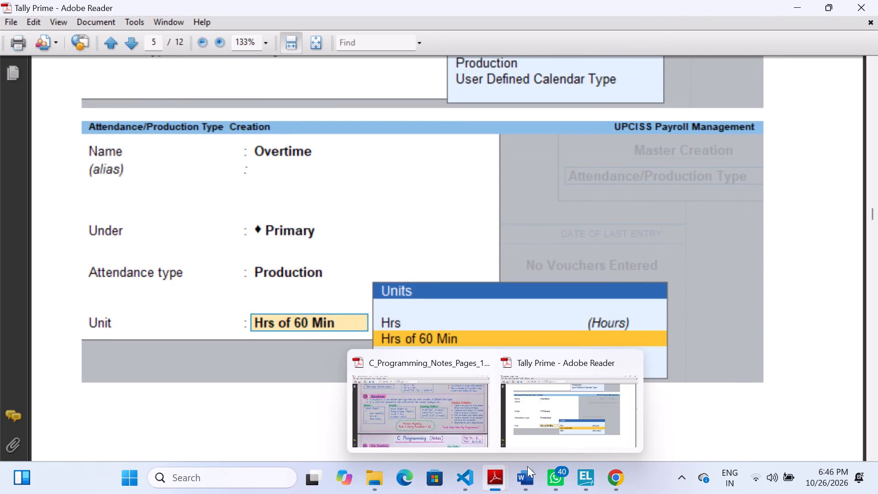
pyautogui.click(618, 404)
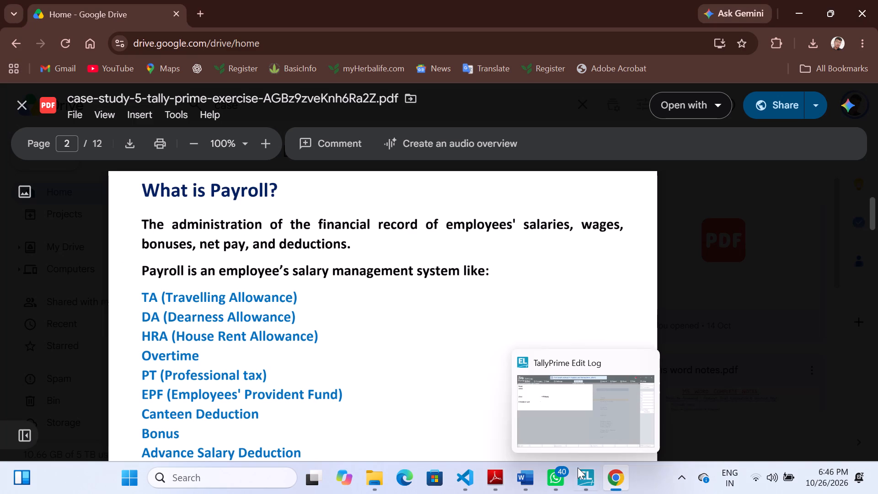
pyautogui.click(581, 474)
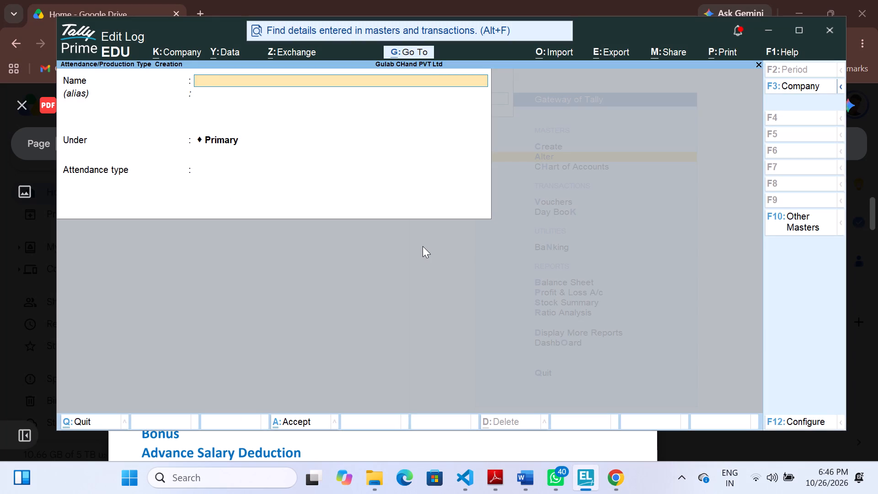
pyautogui.hotkey('shift', 'o')
pyautogui.write('vertime')
pyautogui.press('Return')
pyautogui.press('Return')
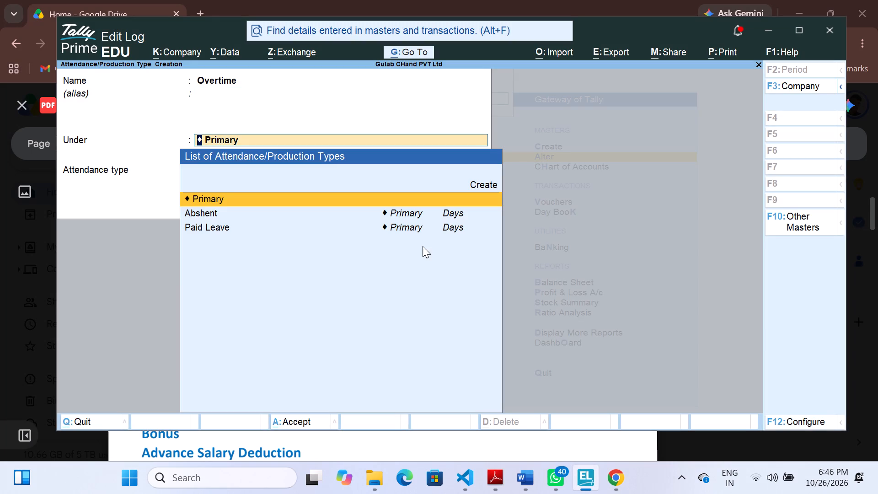
pyautogui.press('Return')
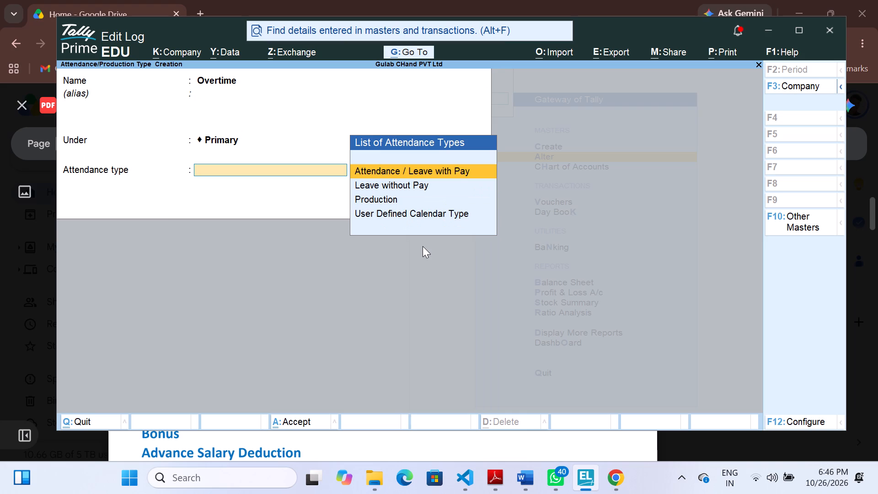
pyautogui.press('Down')
pyautogui.press('Down')
pyautogui.press('Return')
pyautogui.press('Down')
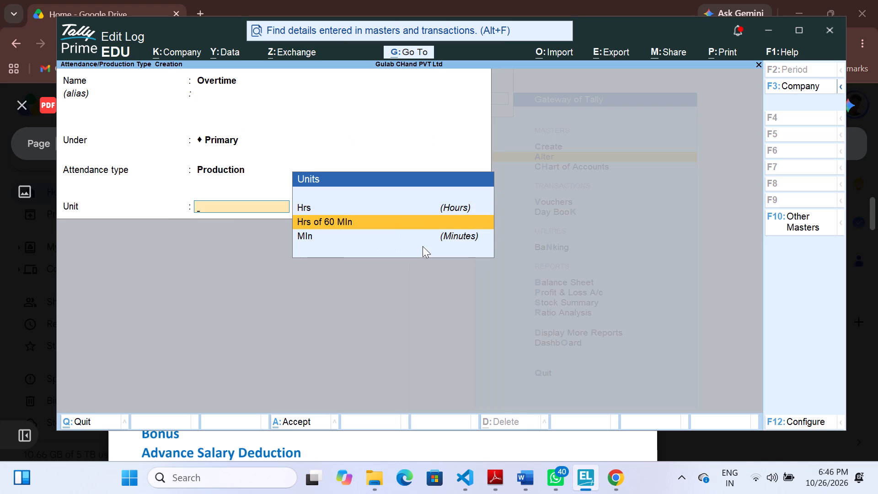
pyautogui.press('Return')
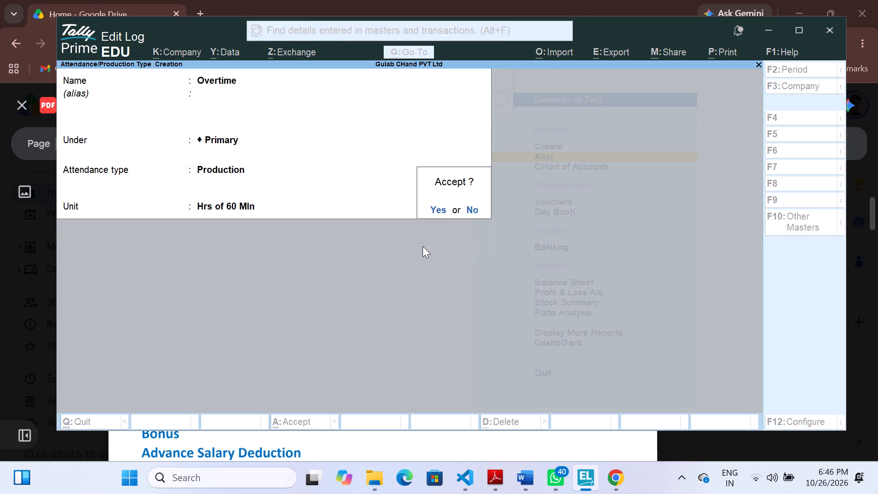
pyautogui.press('Return')
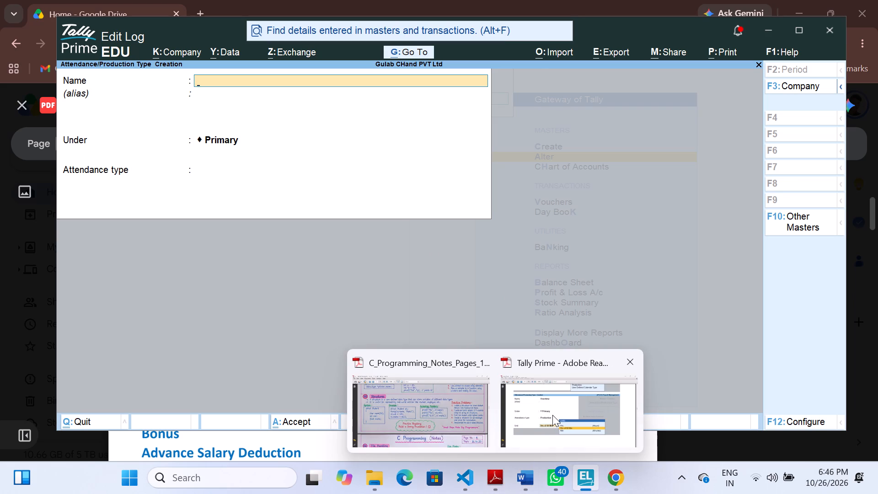
# Examine the Basic Pay and Overtime settings in section 6, Create Pay Head, of the exercise PDF in Adobe Reader.
pyautogui.click(552, 415)
pyautogui.scroll(-6, 498, 302)
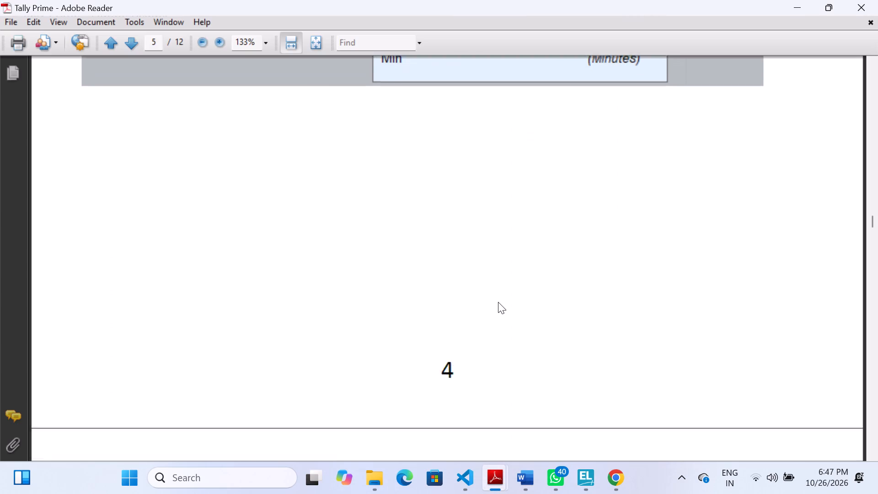
pyautogui.scroll(-5, 498, 302)
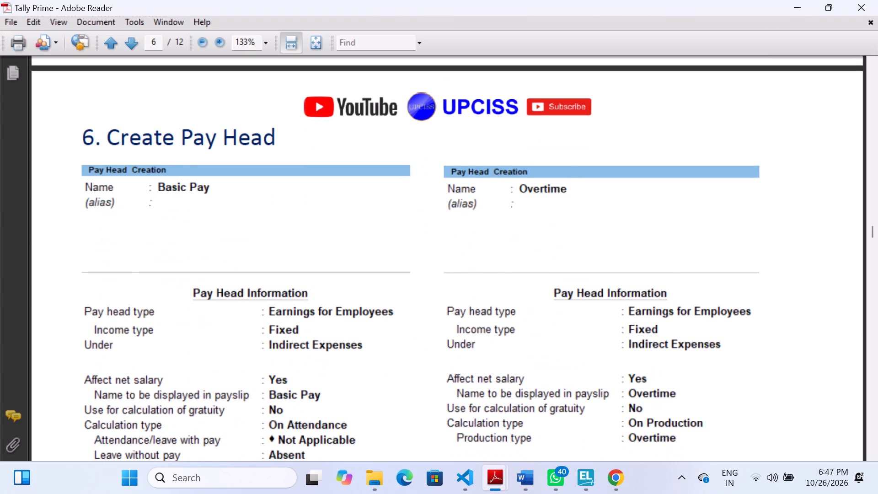
pyautogui.scroll(-1, 498, 302)
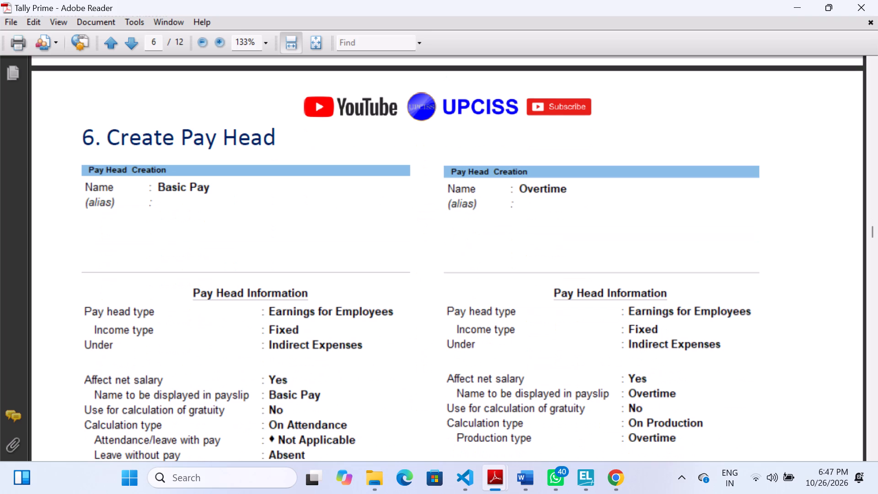
pyautogui.scroll(-1, 498, 302)
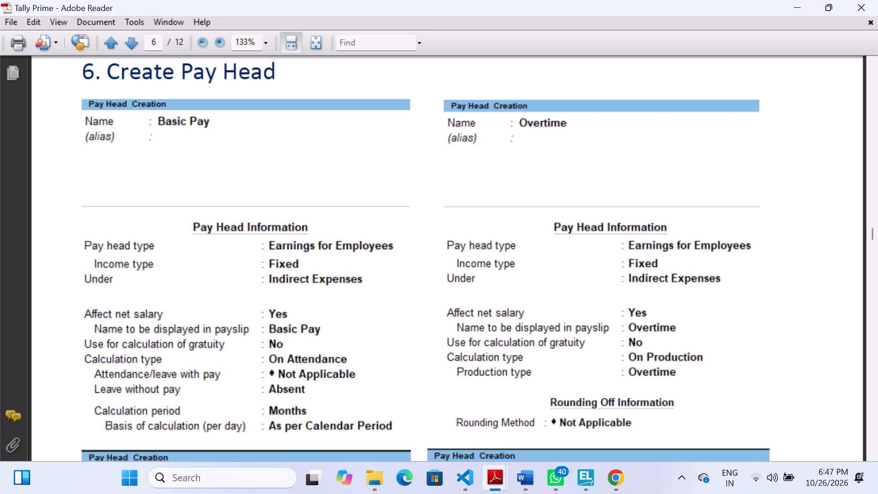
pyautogui.scroll(-1, 354, 289)
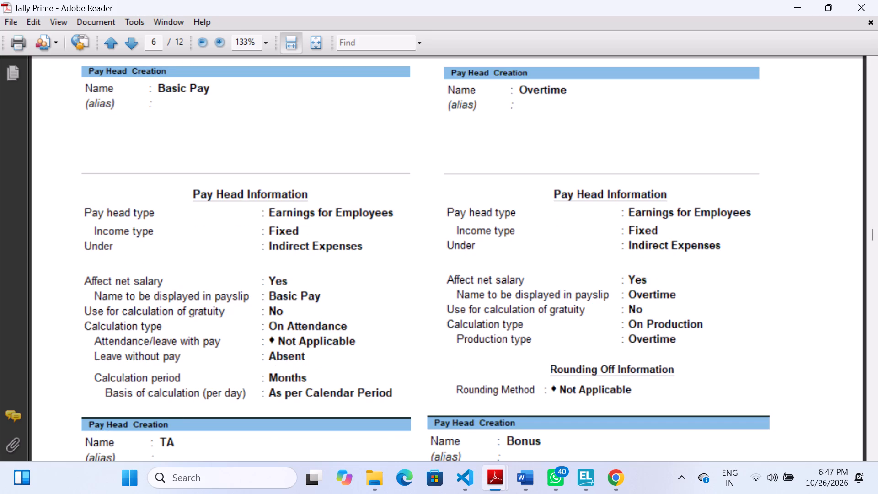
pyautogui.moveTo(270, 322); pyautogui.dragTo(321, 326)
pyautogui.moveTo(321, 326); pyautogui.dragTo(357, 331)
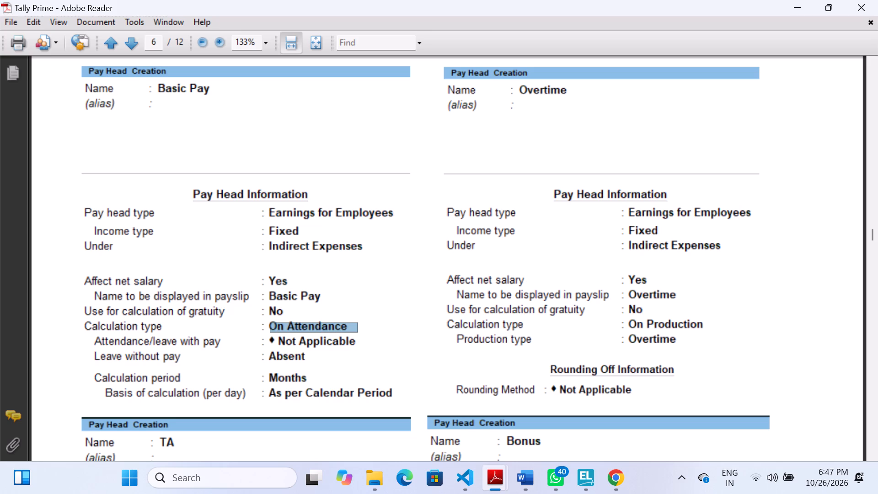
pyautogui.click(343, 358)
pyautogui.click(182, 361)
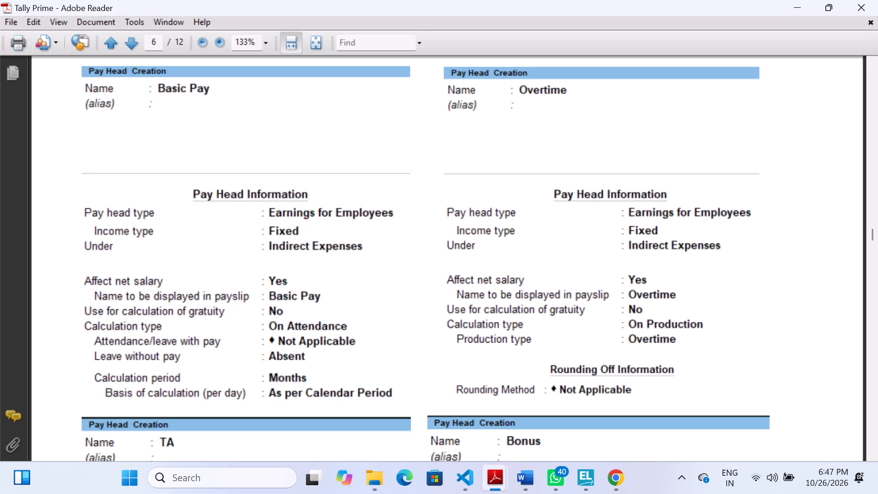
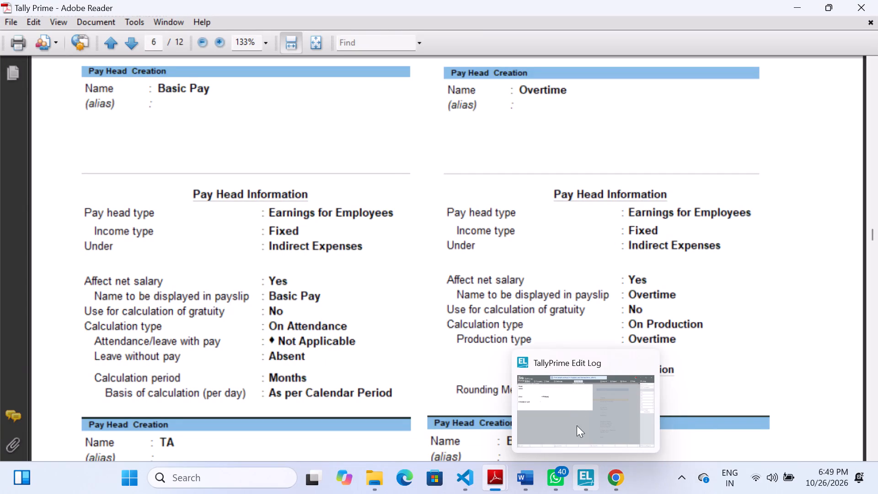
# Switch to TallyPrime and leave the Attendance/Production Type creation form without saving, returning to the list of masters.
pyautogui.click(572, 408)
pyautogui.write('Ba')
pyautogui.write('sic P')
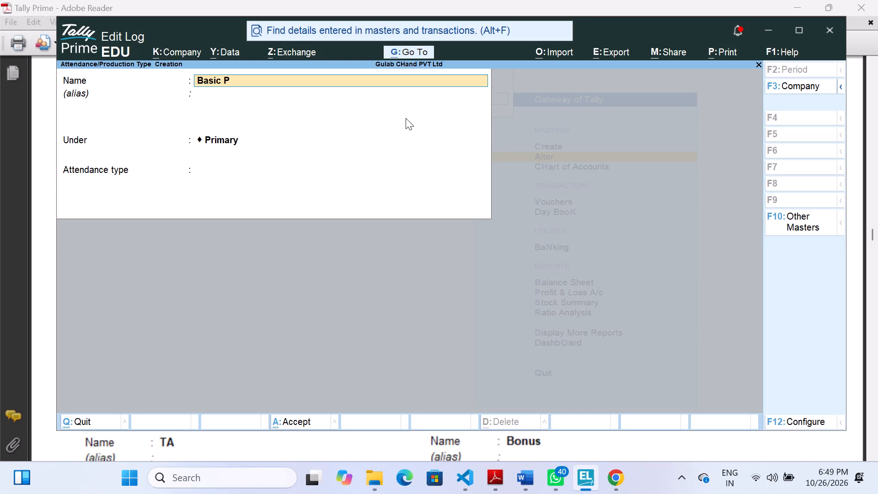
pyautogui.press('Escape')
pyautogui.press('Escape')
pyautogui.press('Escape')
pyautogui.press('Escape')
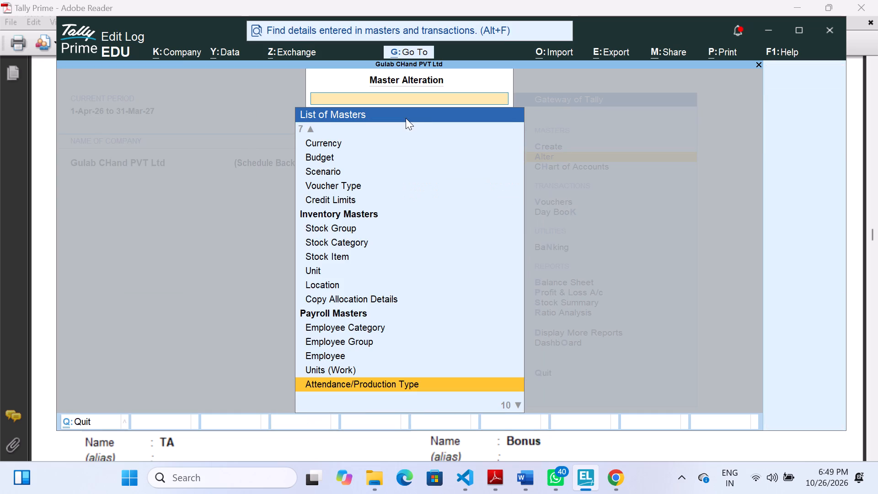
# Start a new pay head named Basic Pay with type Earnings for Employees and income type Fixed, under Indirect Expenses.
pyautogui.press('Down')
pyautogui.press('Return')
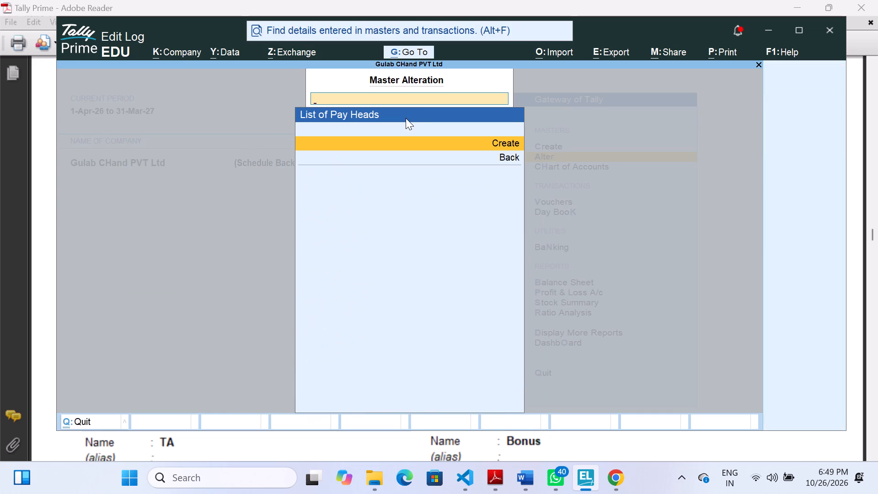
pyautogui.hotkey('alt', 'c')
pyautogui.write('Basic Pay')
pyautogui.press('Return')
pyautogui.press('Return')
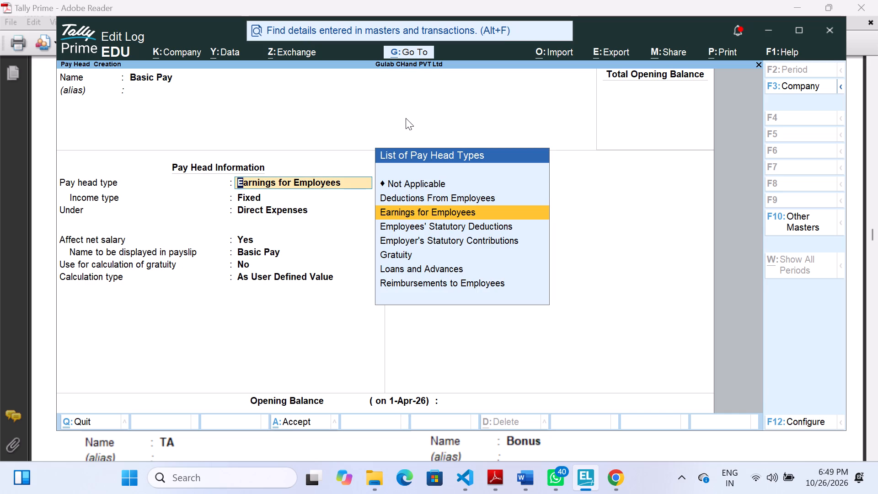
pyautogui.press('Return')
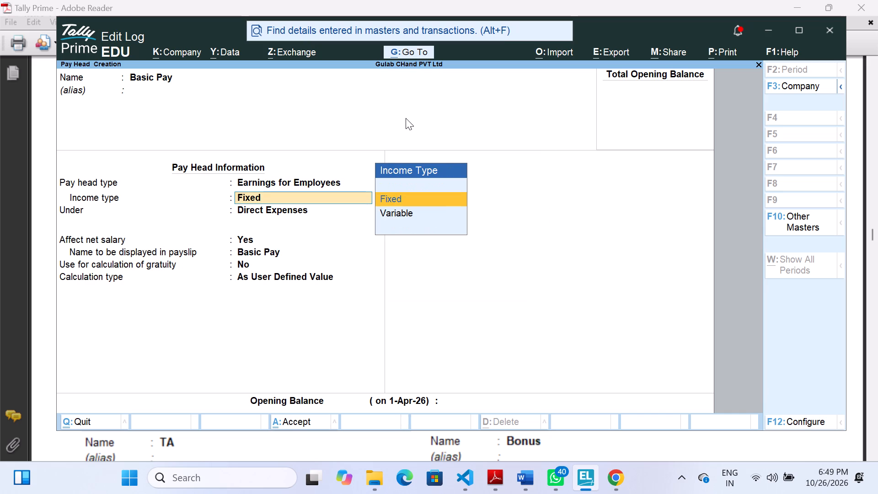
pyautogui.press('Return')
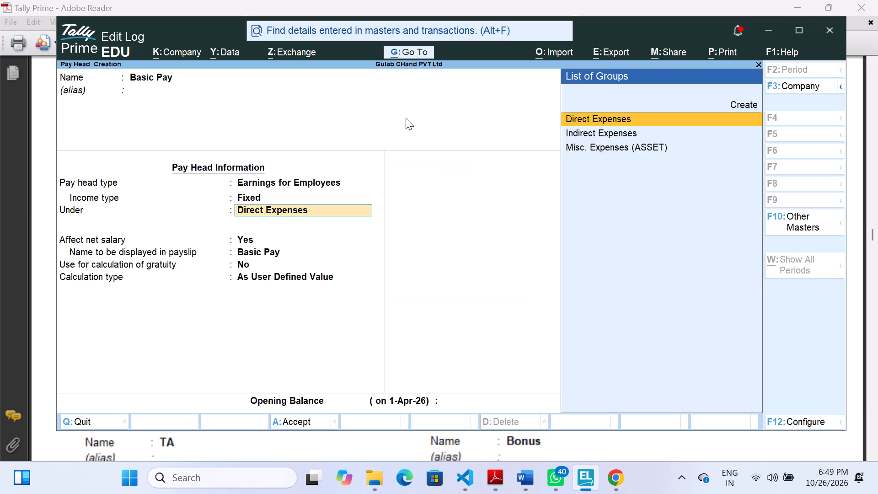
pyautogui.press('Down')
pyautogui.press('Return')
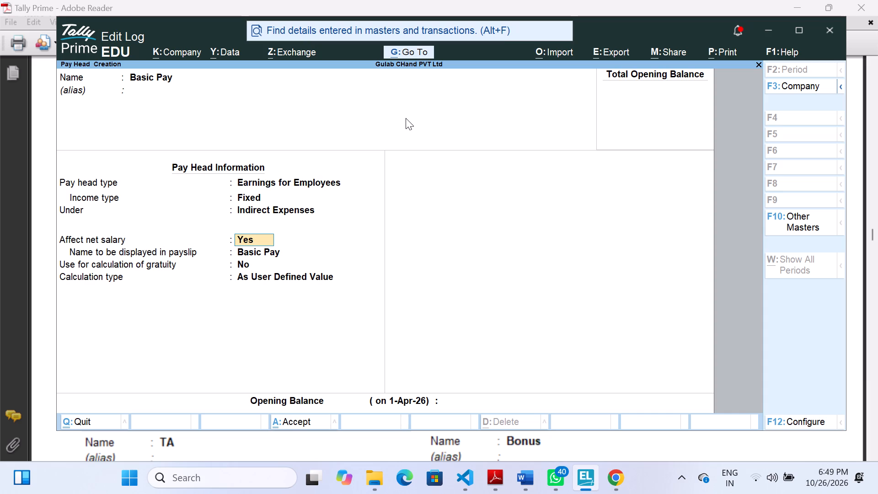
# For Basic Pay, set Affect net salary to Yes, accept Basic Pay as the payslip name, and set use for gratuity calculation to No.
pyautogui.write('no')
pyautogui.press('Return')
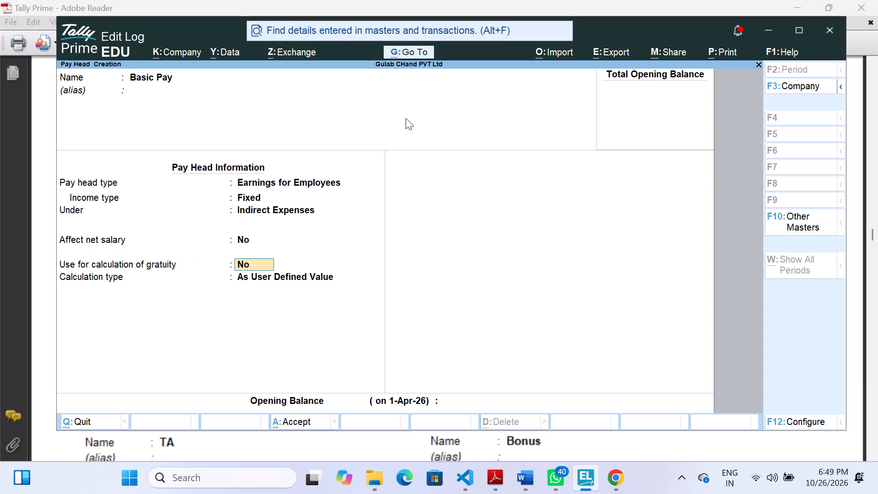
pyautogui.press('BackSpace')
pyautogui.press('y')
pyautogui.press('Return')
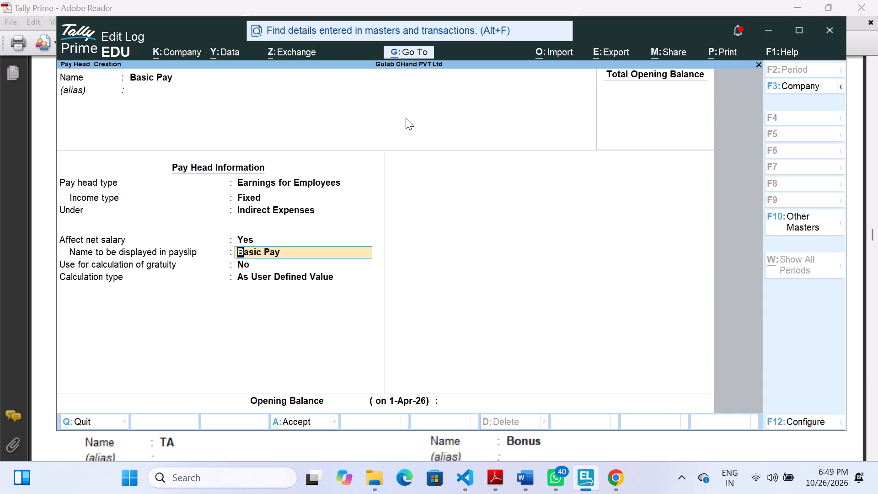
pyautogui.press('Return')
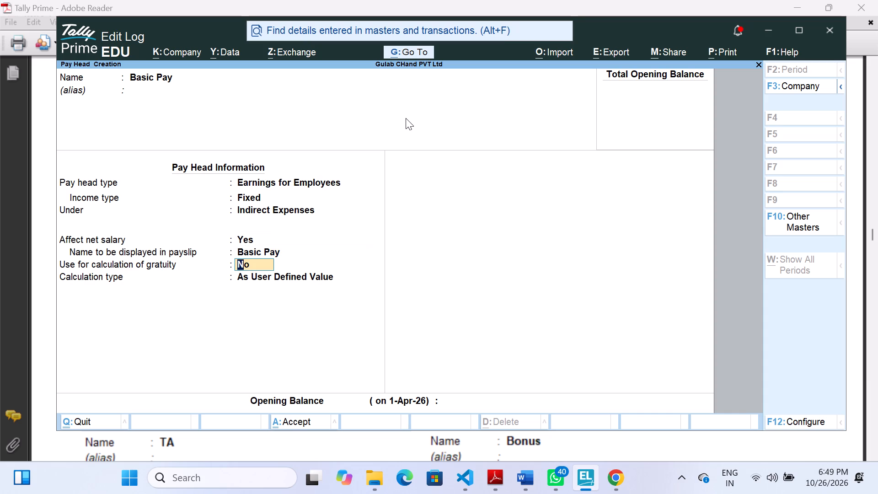
pyautogui.press('space')
pyautogui.press('n')
pyautogui.press('Return')
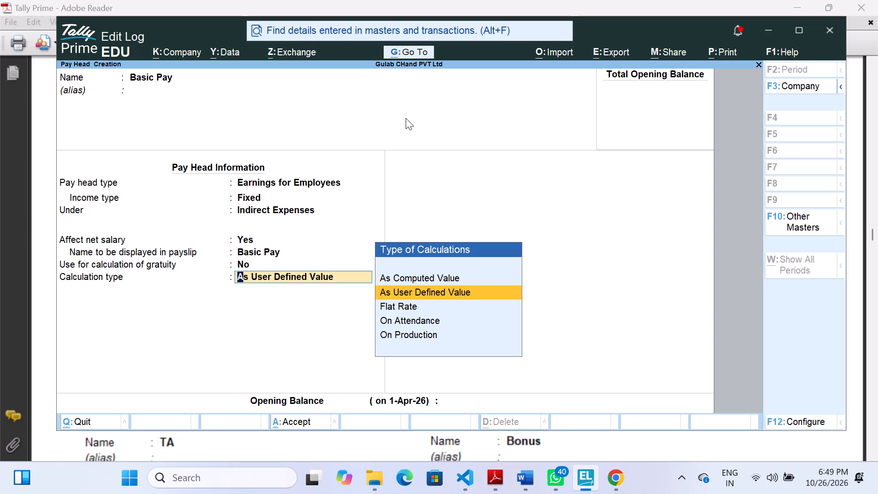
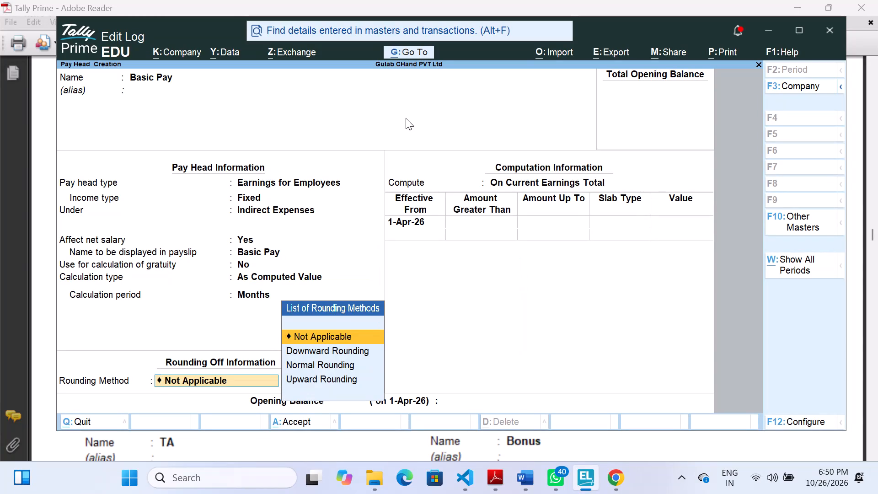
# Change Basic Pay's calculation type to On Attendance, with attendance/leave with pay Not Applicable and leave without pay set to Abshent.
pyautogui.press('BackSpace')
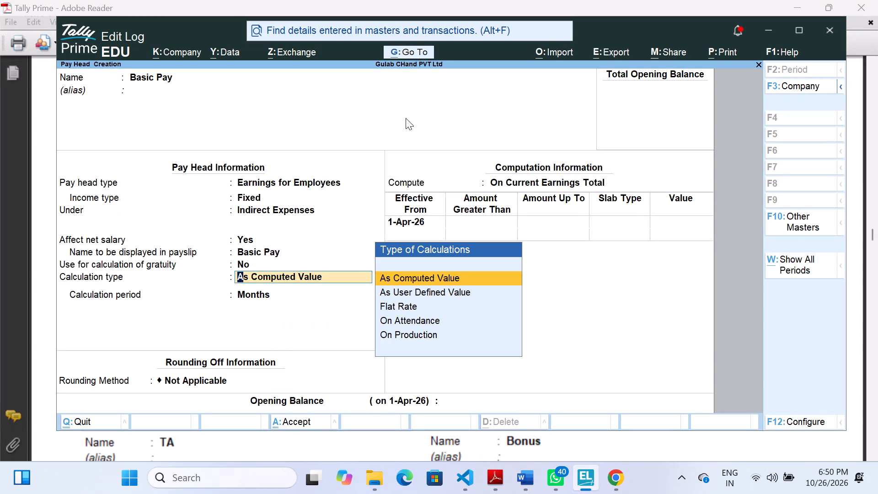
pyautogui.press('Return')
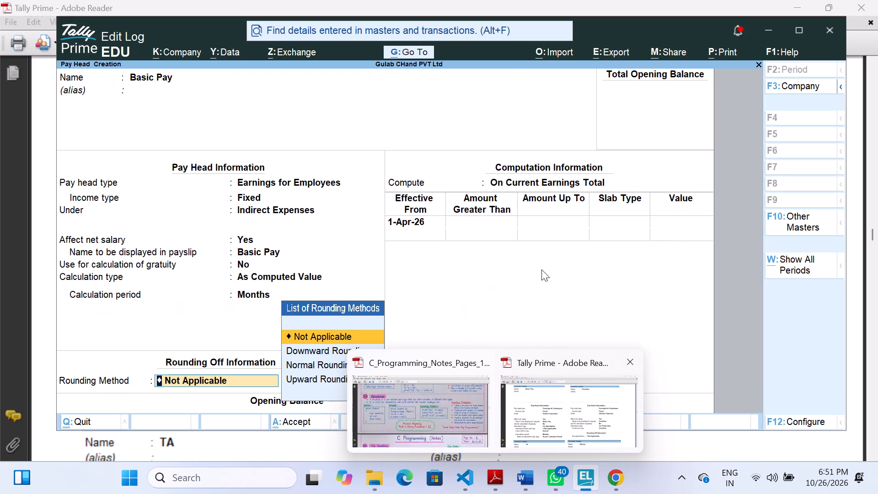
pyautogui.press('BackSpace')
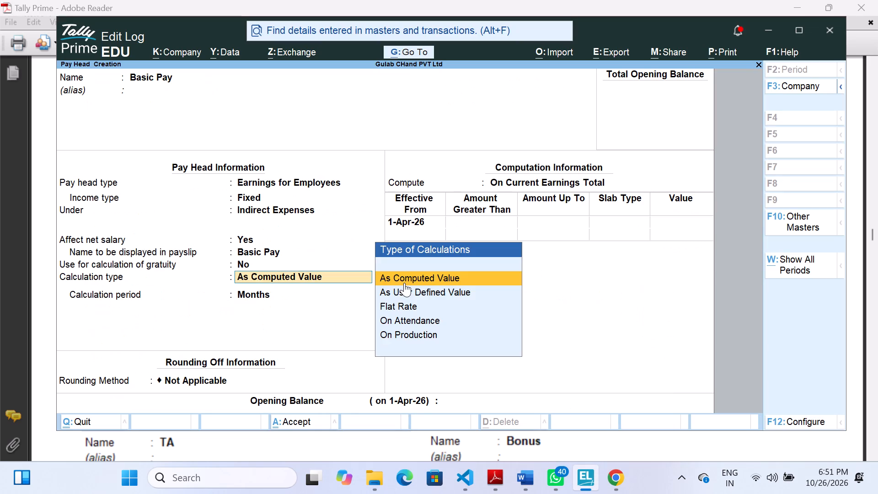
pyautogui.press('BackSpace')
pyautogui.press('BackSpace')
pyautogui.press('BackSpace')
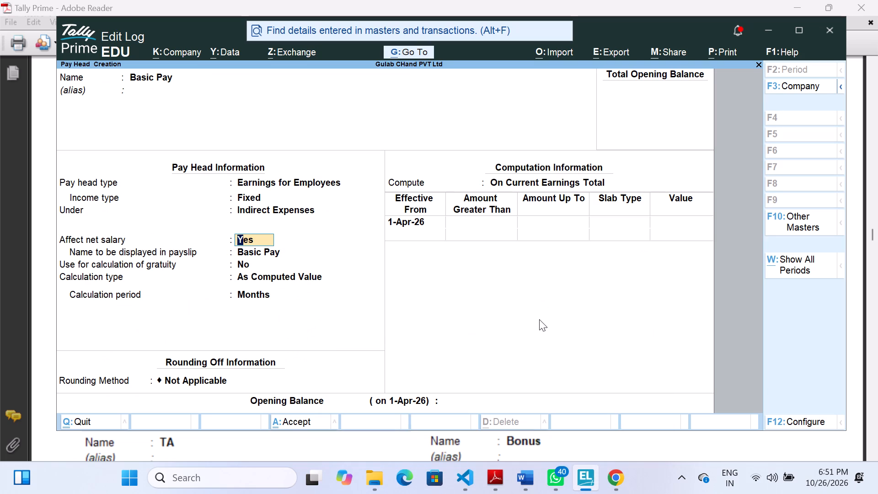
pyautogui.press('Down')
pyautogui.press('Down')
pyautogui.press('Down')
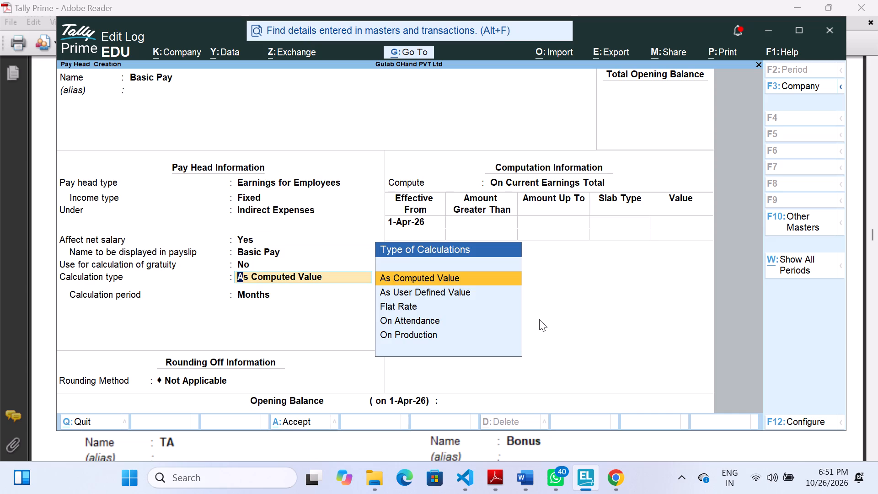
pyautogui.press('Down')
pyautogui.press('Down')
pyautogui.press('Down')
pyautogui.press('Return')
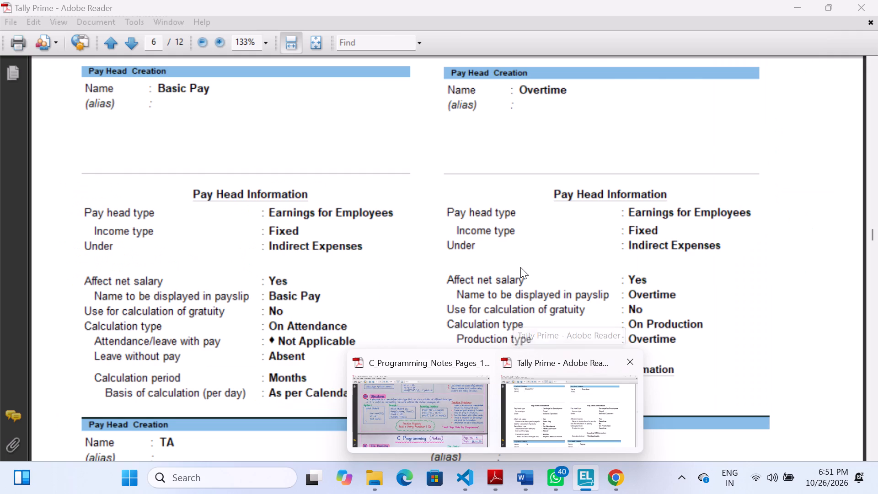
pyautogui.press('Return')
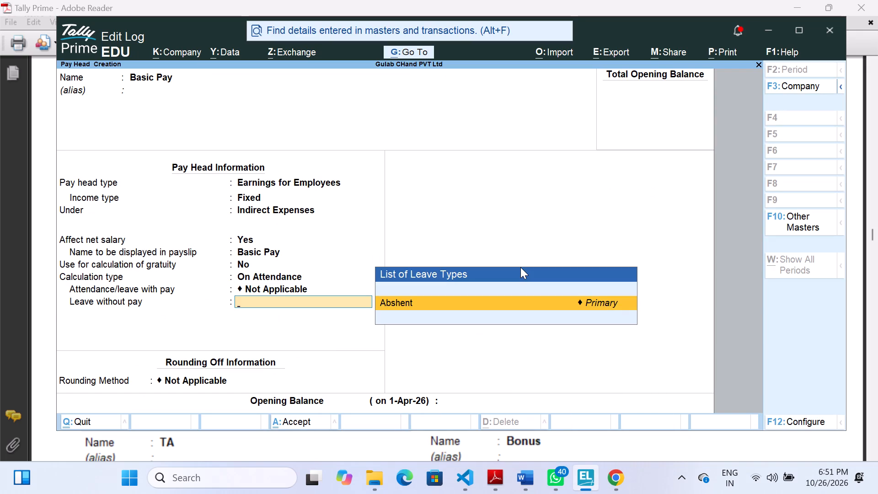
pyautogui.press('Return')
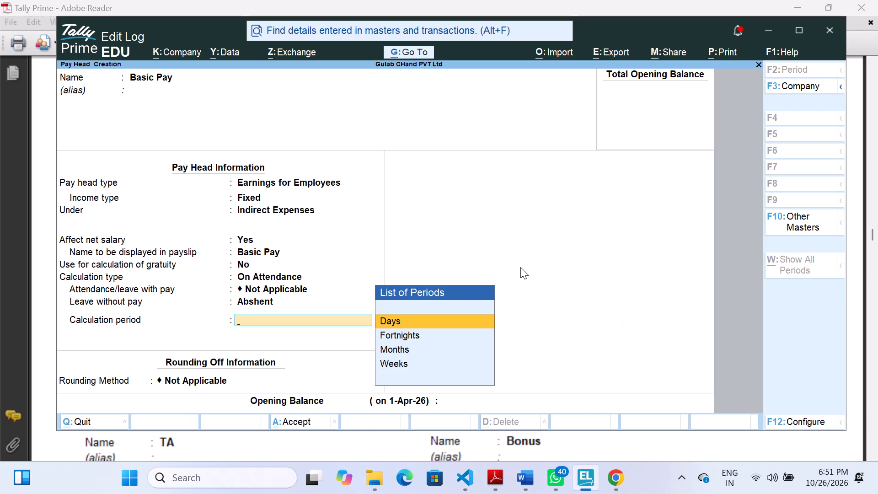
# Set Basic Pay's calculation period to Months, basis As per Calendar Period and rounding method Not Applicable, and save the pay head.
pyautogui.press('Down')
pyautogui.press('Down')
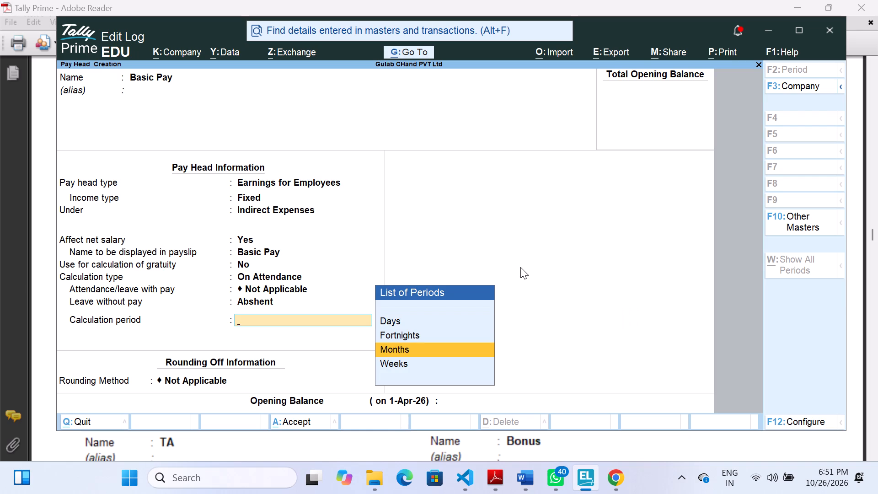
pyautogui.press('Return')
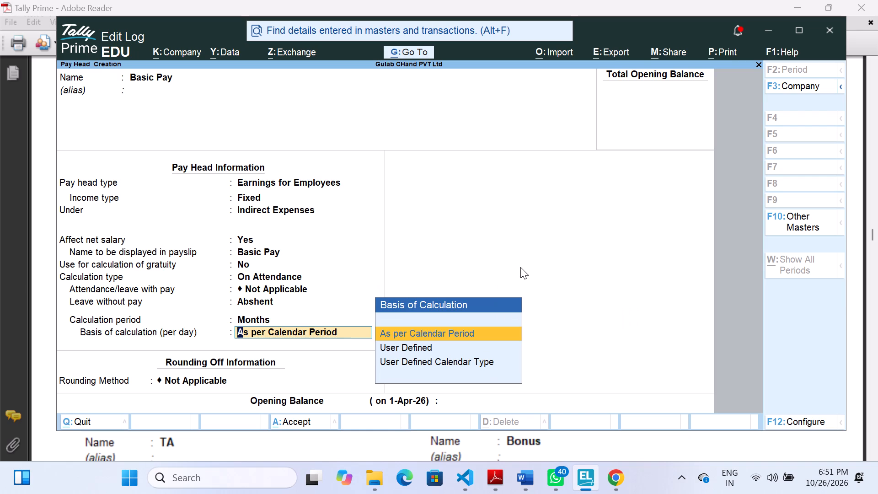
pyautogui.press('Return')
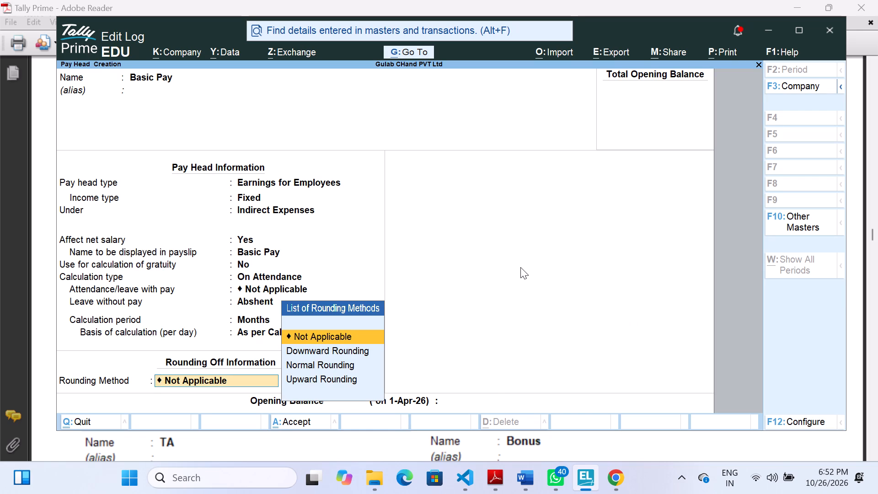
pyautogui.press('Return')
pyautogui.press('Return')
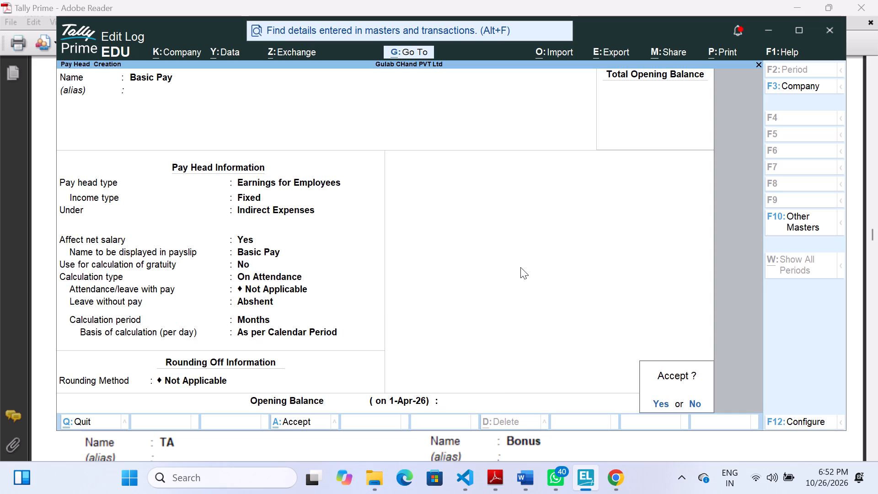
pyautogui.press('Return')
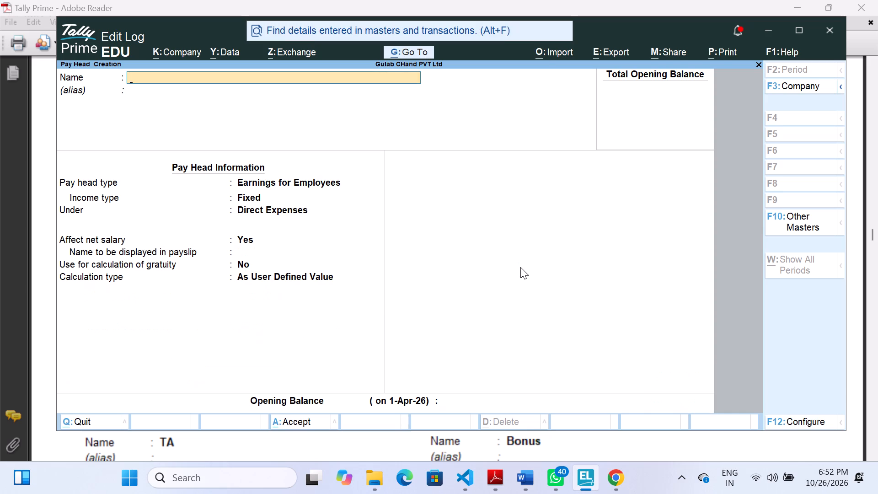
# Start a pay head named Overtime with type Earnings for Employees and income type Fixed, under Indirect Expenses, checking the exercise PDF.
pyautogui.write('Overtime')
pyautogui.press('Return')
pyautogui.press('Return')
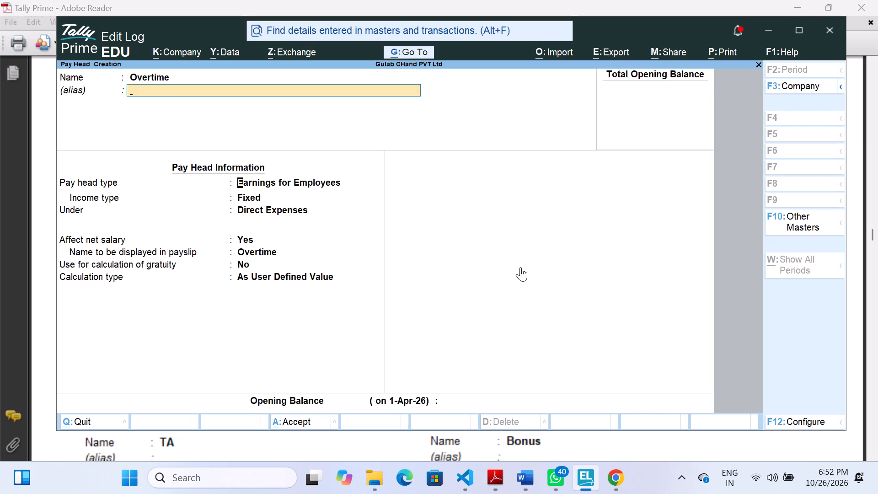
pyautogui.press('Return')
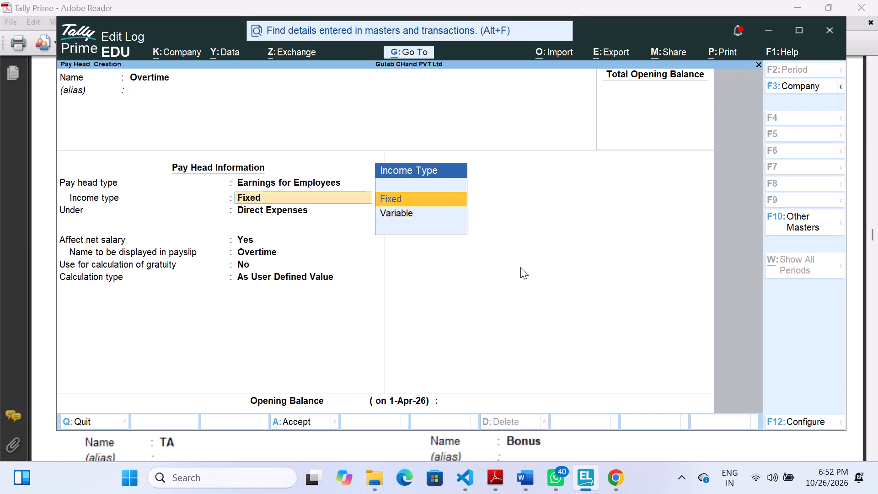
pyautogui.press('Return')
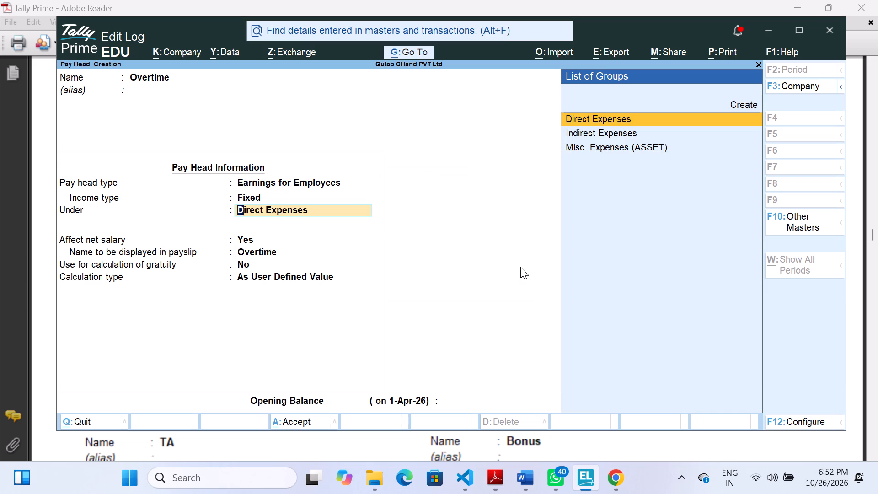
pyautogui.press('Down')
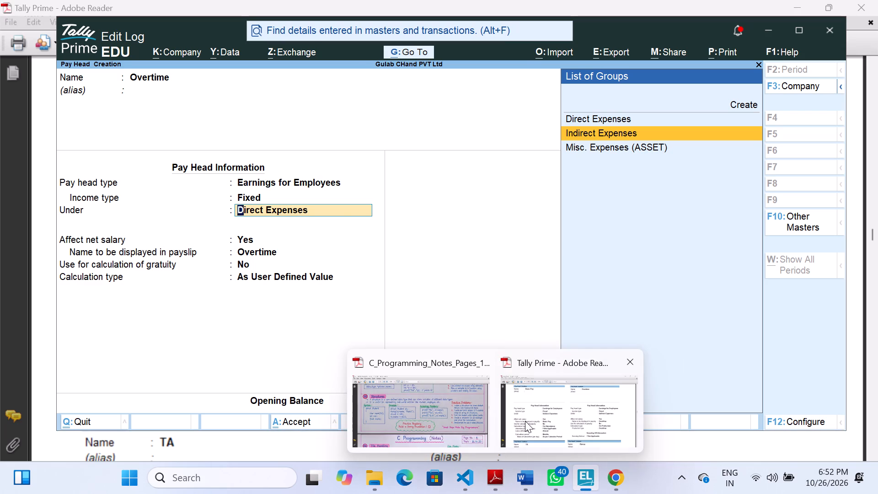
pyautogui.click(534, 414)
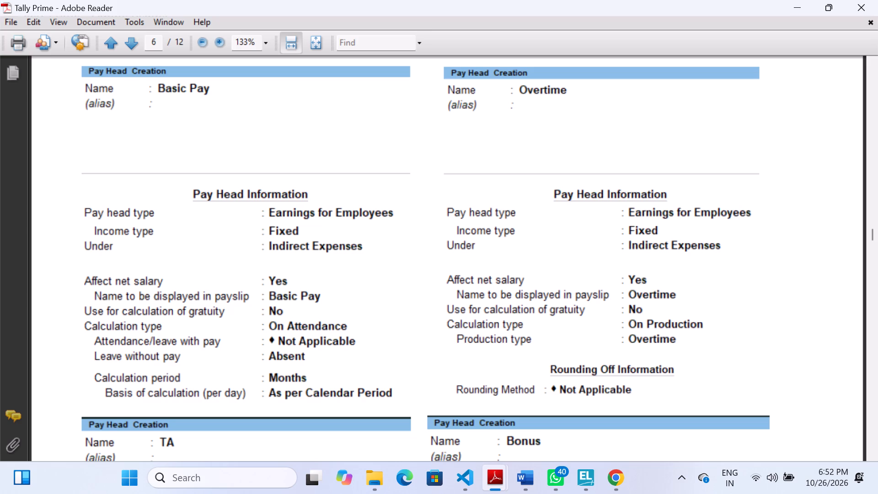
pyautogui.scroll(-1, 515, 249)
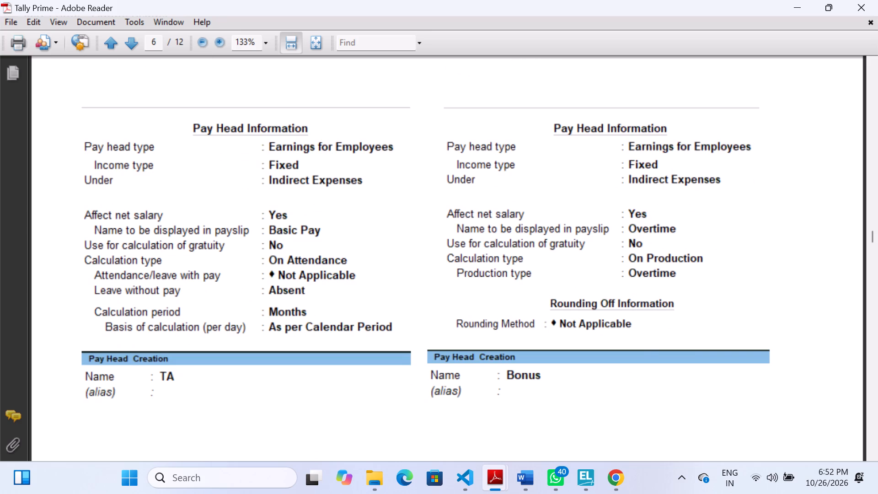
pyautogui.click(603, 430)
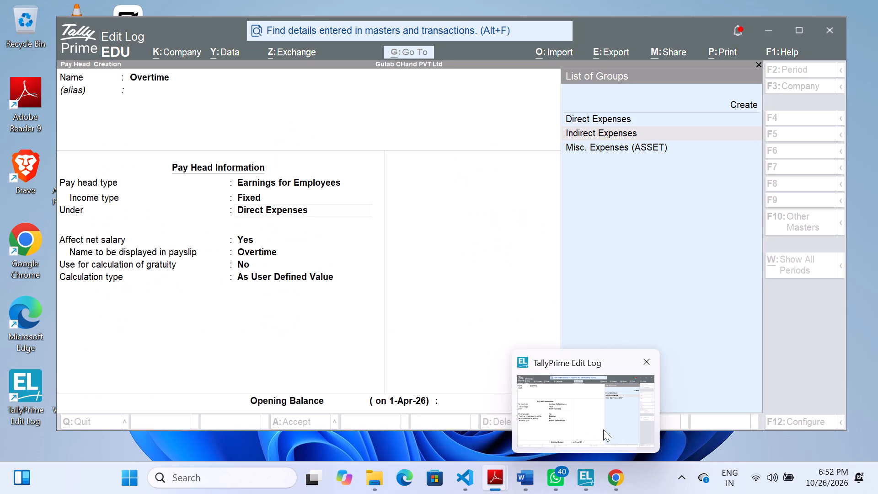
pyautogui.press('Return')
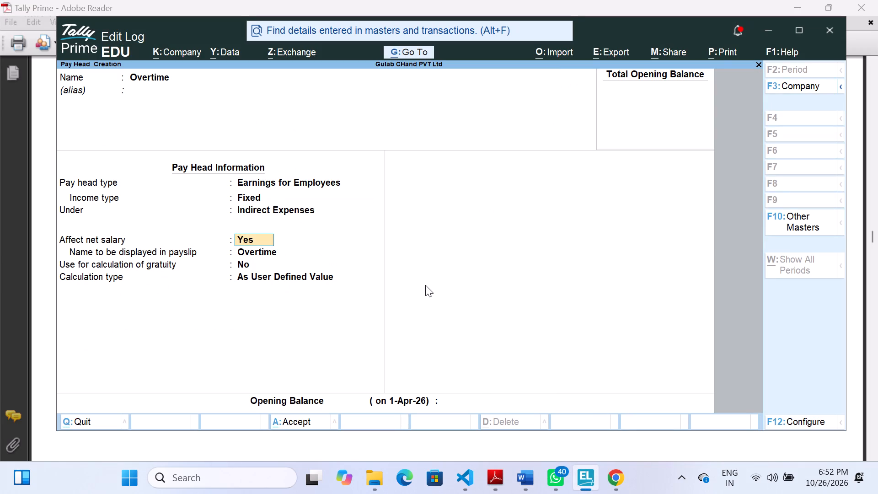
# For Overtime, accept Affect net salary as Yes, the payslip name Overtime, and use for gratuity calculation as No.
pyautogui.press('Return')
pyautogui.press('Return')
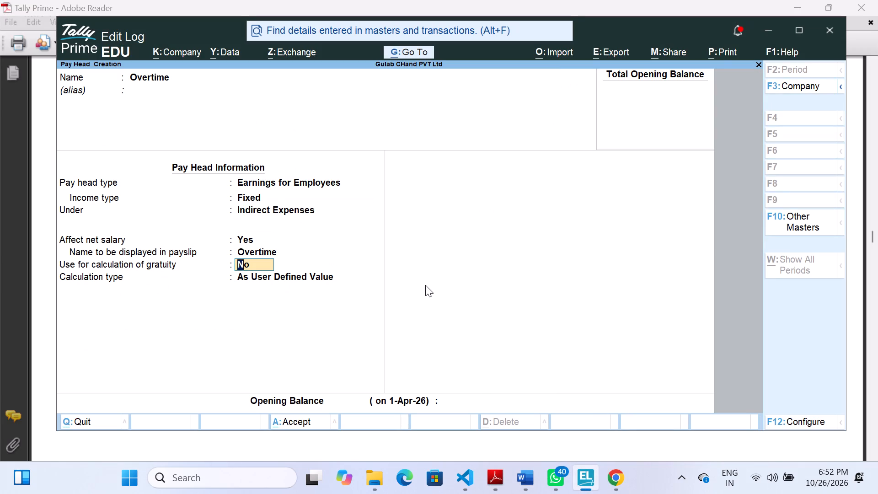
pyautogui.press('Return')
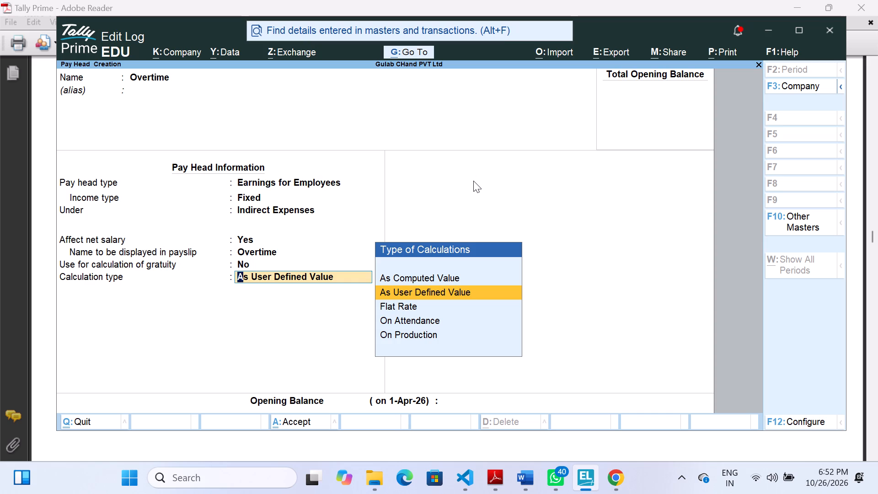
# Set Overtime's calculation type to On Production, production type Overtime and rounding method Not Applicable, and save the pay head.
pyautogui.press('Down')
pyautogui.press('Down')
pyautogui.press('Down')
pyautogui.press('Return')
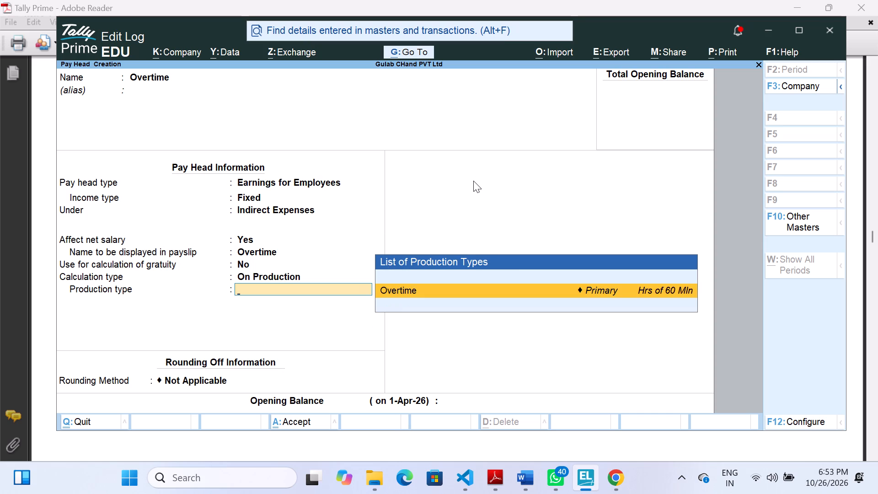
pyautogui.press('Return')
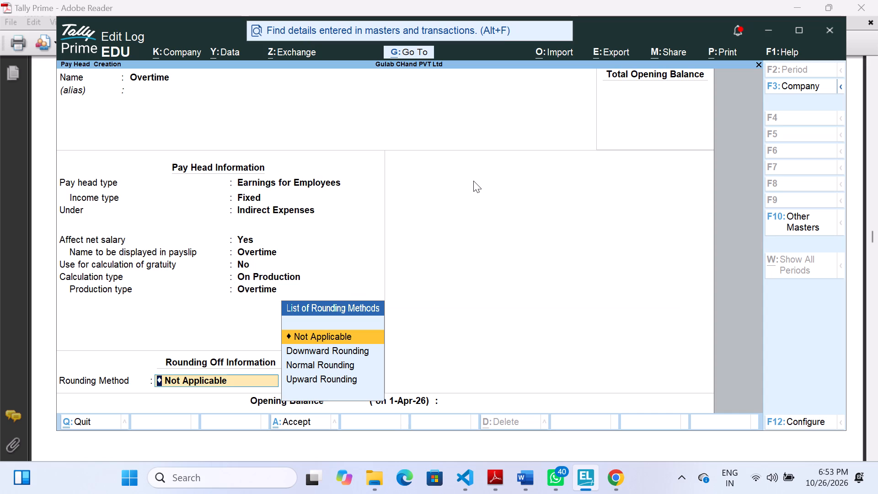
pyautogui.press('Return')
pyautogui.press('Return')
pyautogui.press('Return')
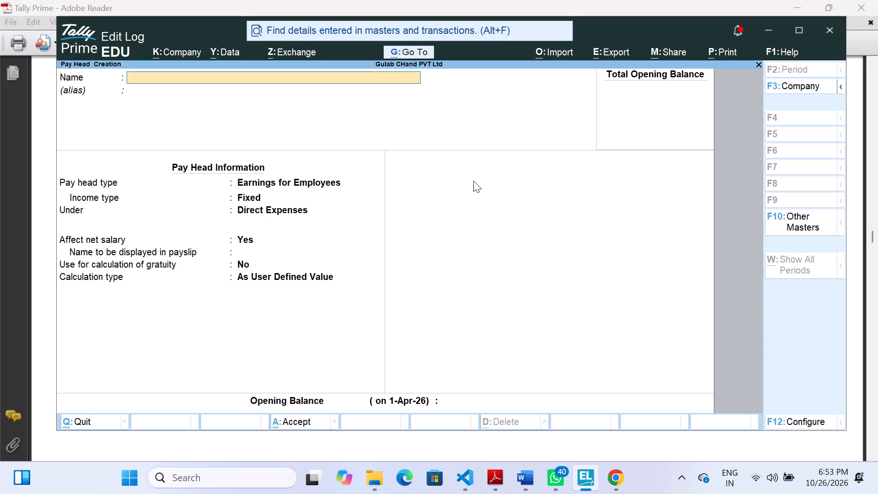
# Start a pay head named TA with type Earnings for Employees and income type Fixed, under Indirect Expenses.
pyautogui.write('TA')
pyautogui.press('Return')
pyautogui.press('Return')
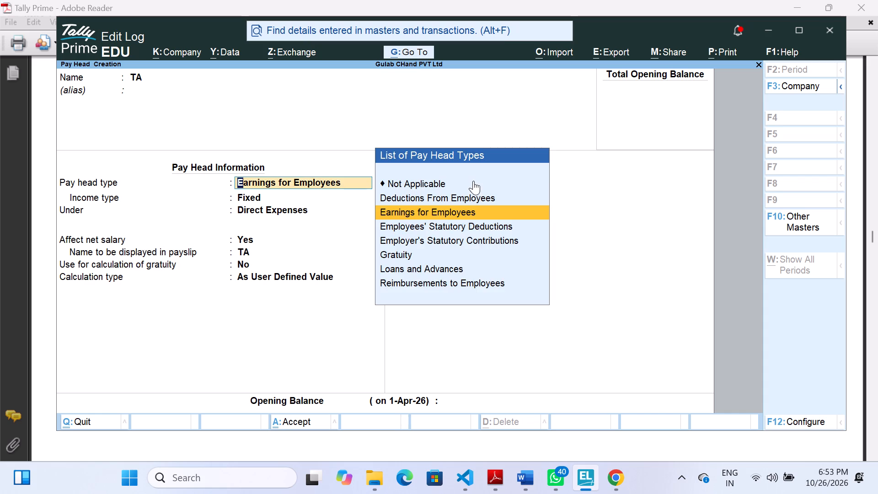
pyautogui.press('Return')
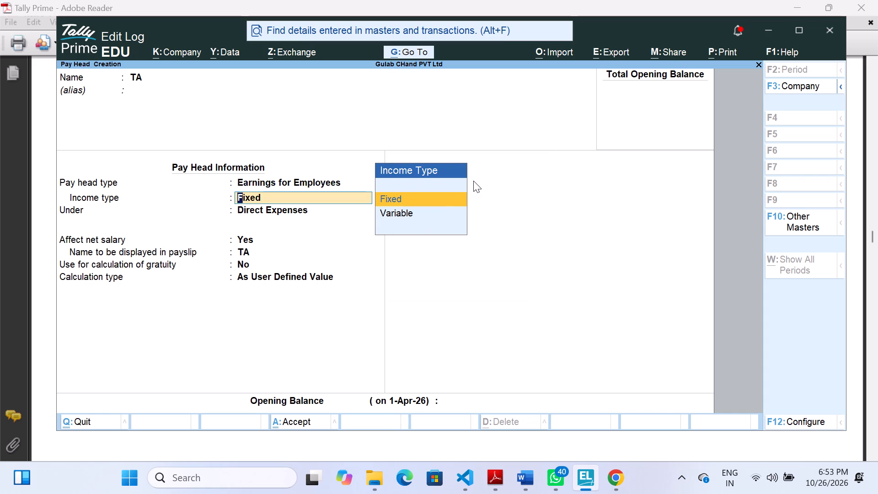
pyautogui.press('Return')
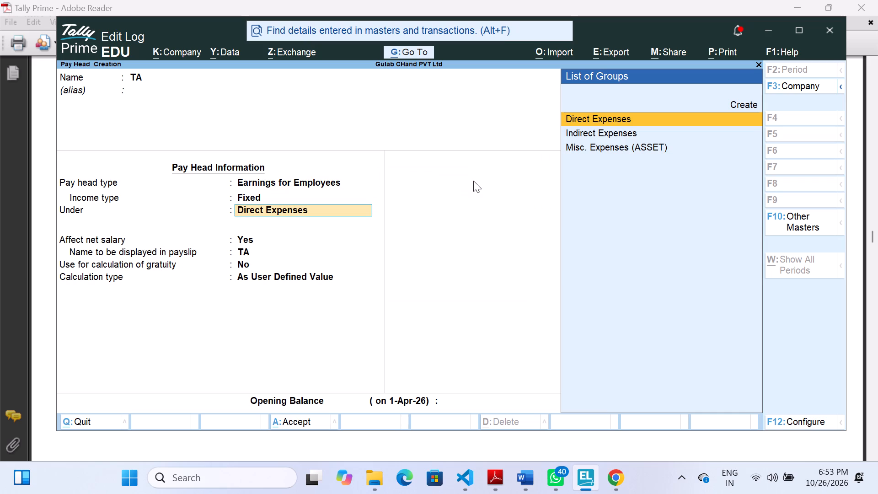
pyautogui.press('Down')
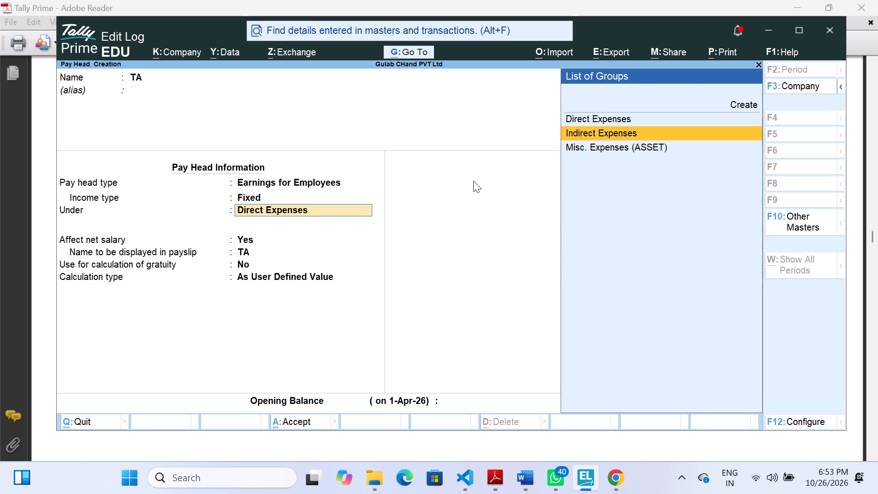
pyautogui.press('Return')
# For TA, accept Affect net salary as Yes, the payslip name TA, and use for gratuity calculation as No.
pyautogui.press('Return')
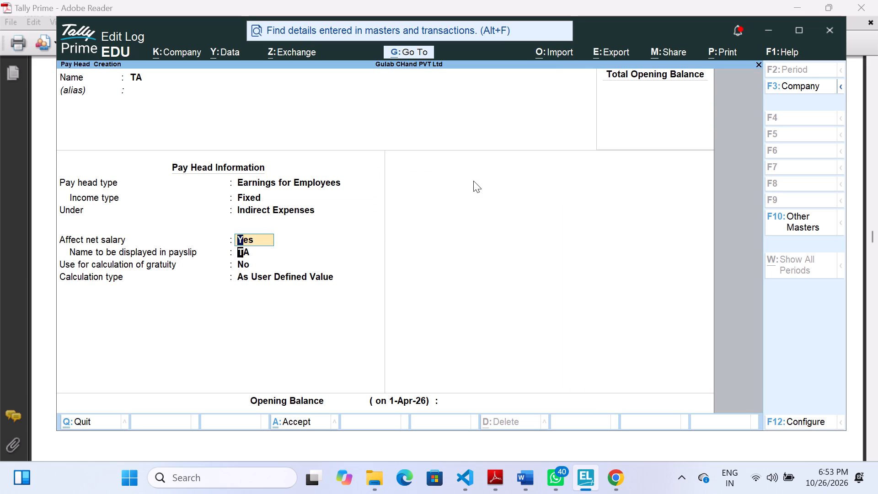
pyautogui.press('Return')
pyautogui.press('Return')
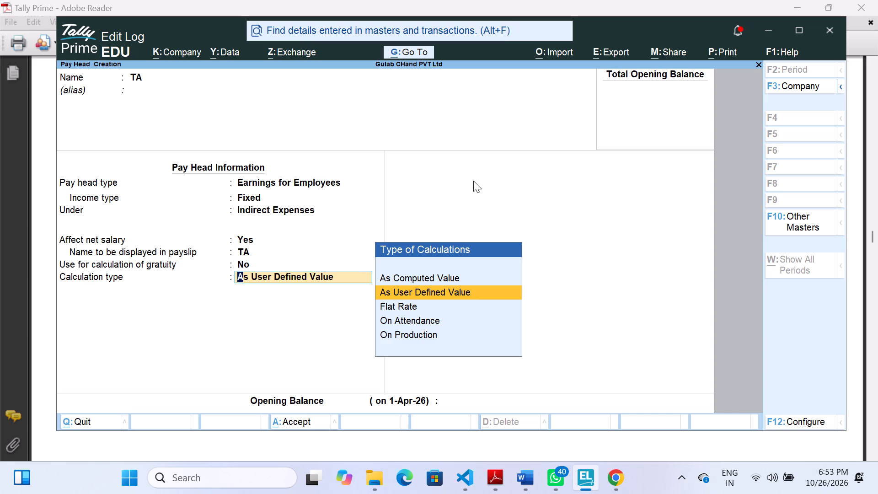
# Set TA's calculation type to Flat Rate, calculation period Months and rounding method Not Applicable, and save the pay head.
pyautogui.press('Down')
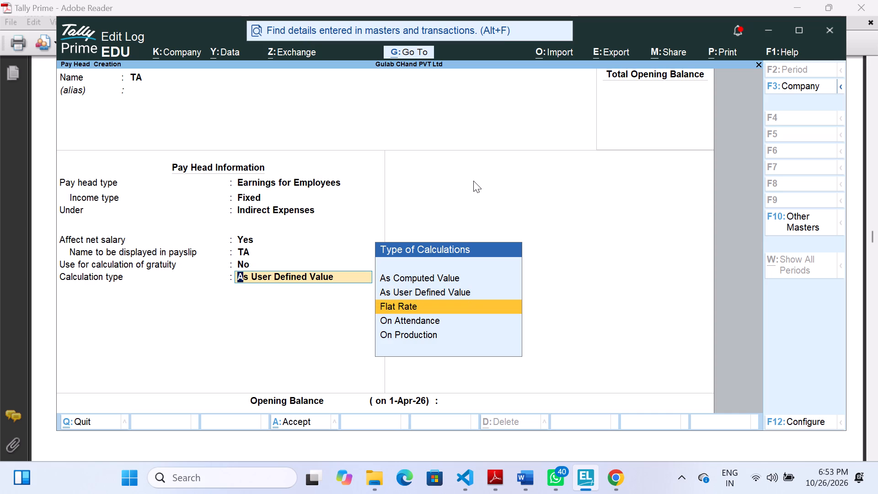
pyautogui.press('Return')
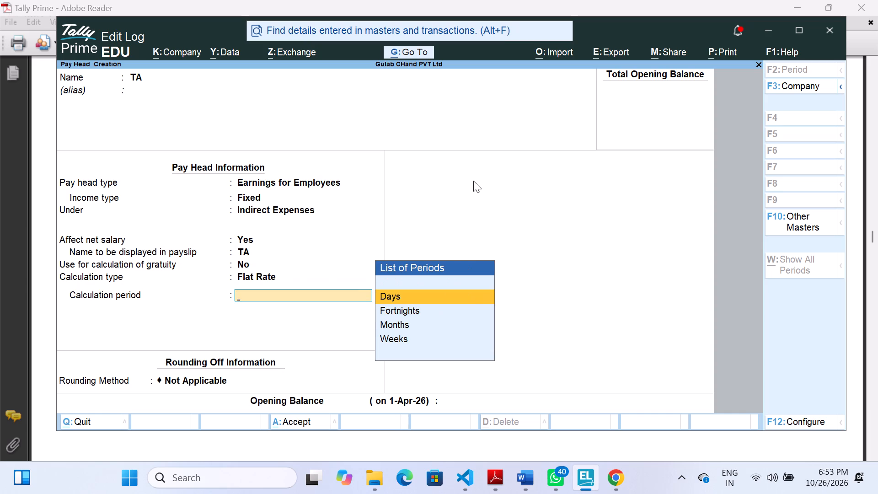
pyautogui.press('Down')
pyautogui.press('Down')
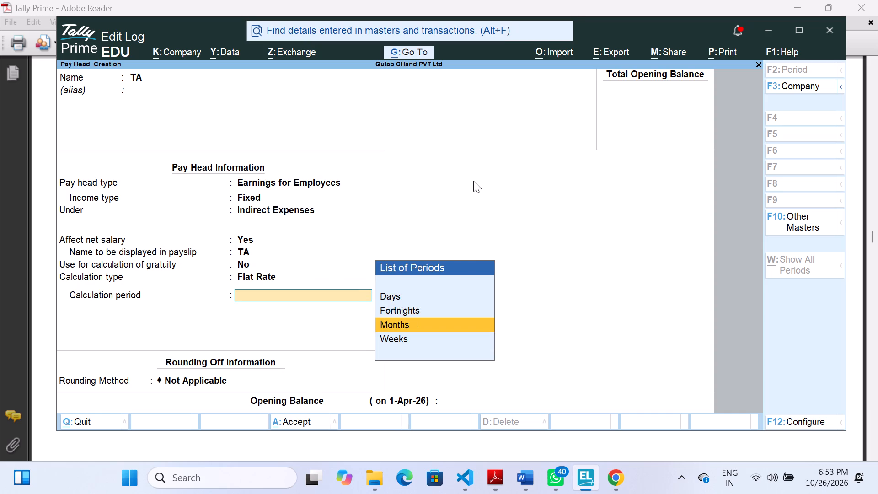
pyautogui.press('Return')
pyautogui.press('Return')
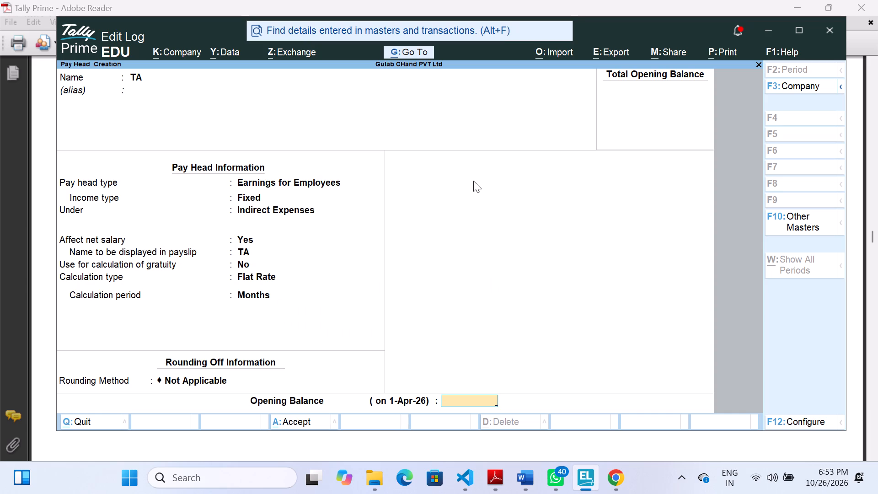
pyautogui.press('Return')
pyautogui.press('Return')
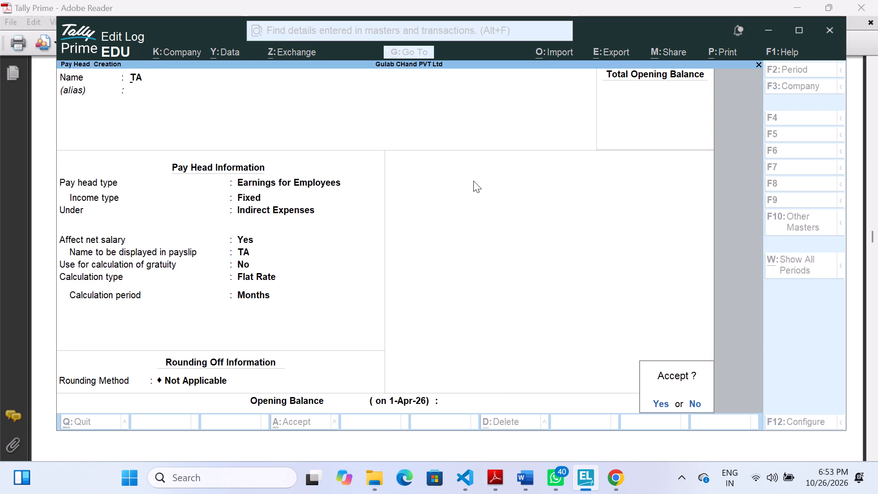
# Start a pay head named DA with type Earnings for Employees and income type Fixed, under Indirect Expenses.
pyautogui.write('DA')
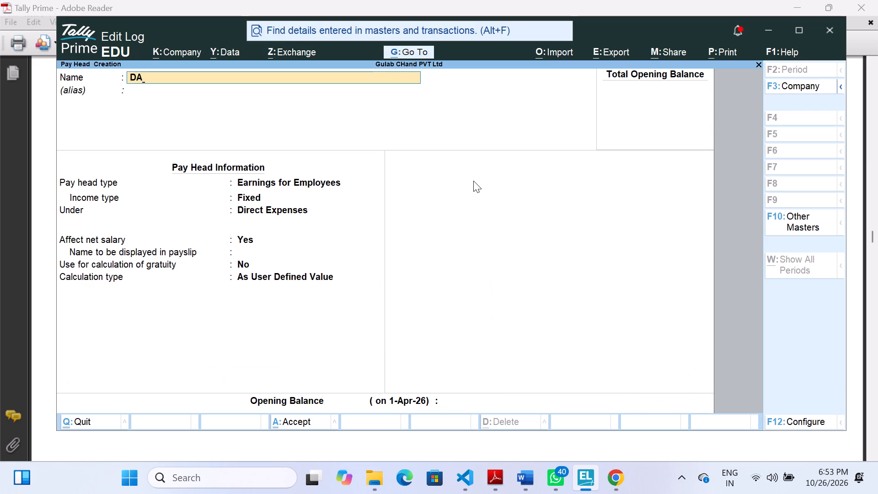
pyautogui.press('BackSpace')
pyautogui.press('BackSpace')
pyautogui.hotkey('shift', 'b')
pyautogui.press('BackSpace')
pyautogui.write('DA')
pyautogui.press('Return')
pyautogui.press('Return')
pyautogui.press('Return')
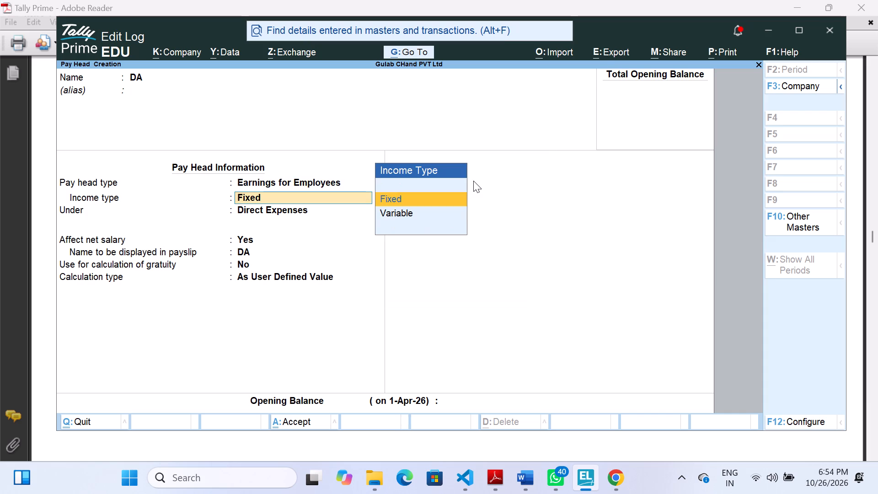
pyautogui.press('Return')
pyautogui.press('Down')
pyautogui.press('Return')
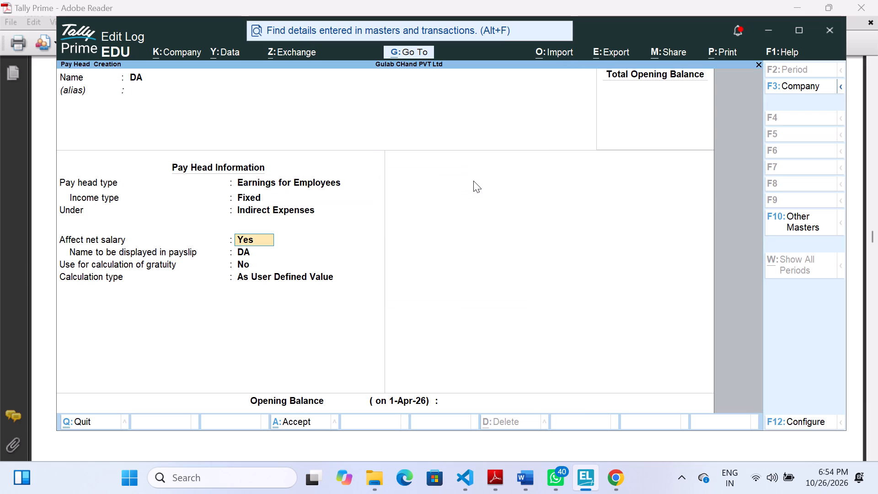
# For DA, accept Affect net salary as Yes, the payslip name DA, and use for gratuity calculation as No.
pyautogui.press('Return')
pyautogui.press('Return')
pyautogui.press('Return')
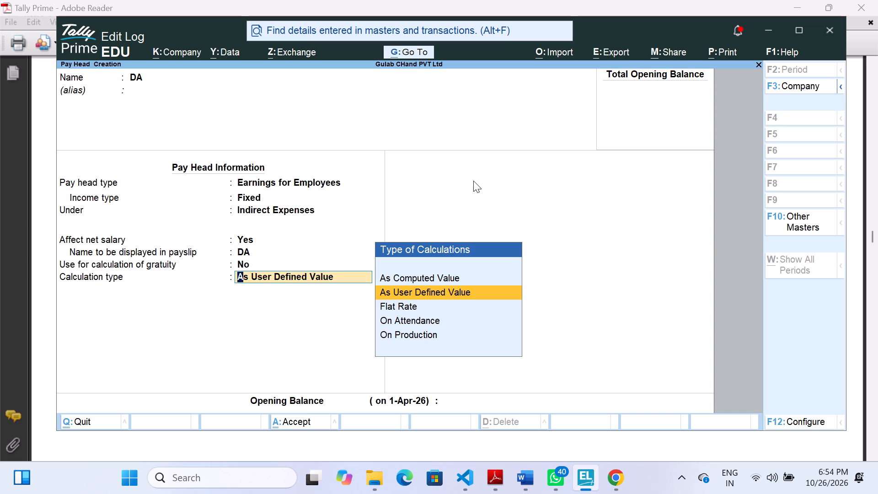
# Set DA's calculation type to As Computed Value, rounding method Not Applicable, and compute On Current Earnings Total.
pyautogui.press('Up')
pyautogui.press('Return')
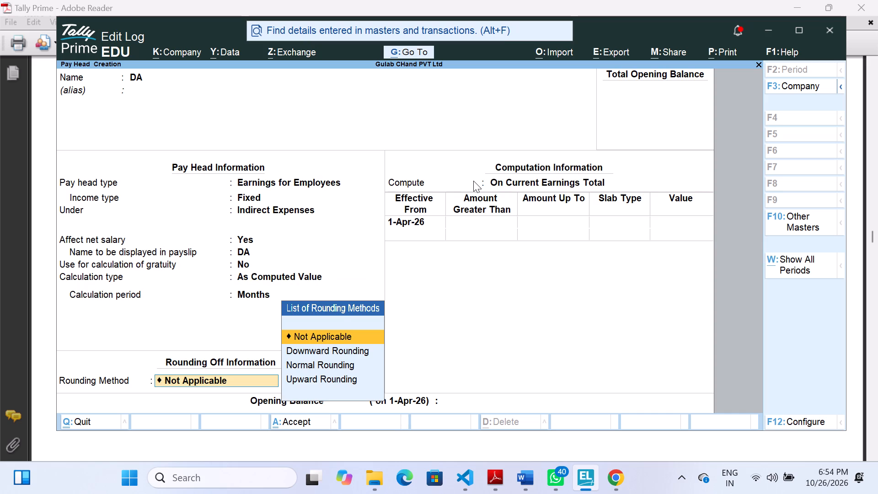
pyautogui.press('Return')
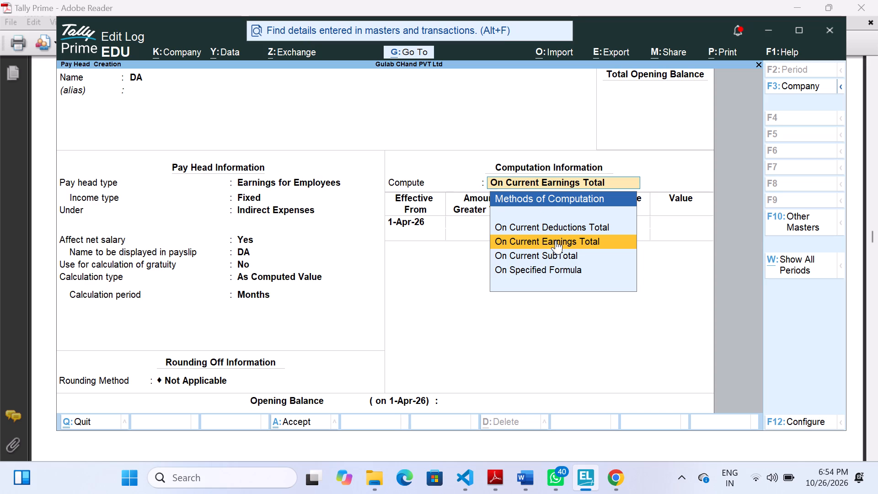
pyautogui.press('Return')
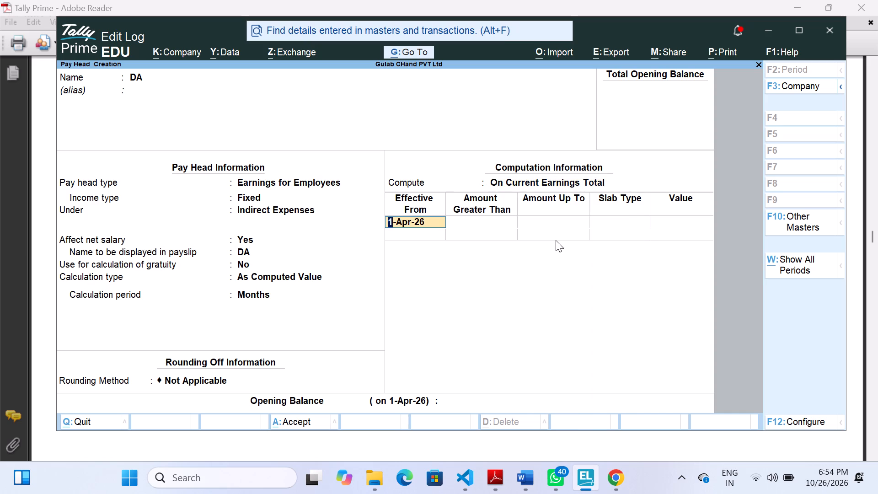
# Add DA percentage slabs effective 1-Apr-26: 5% up to 20,000 and 6% from 20,000 up to 40,000.
pyautogui.press('Return')
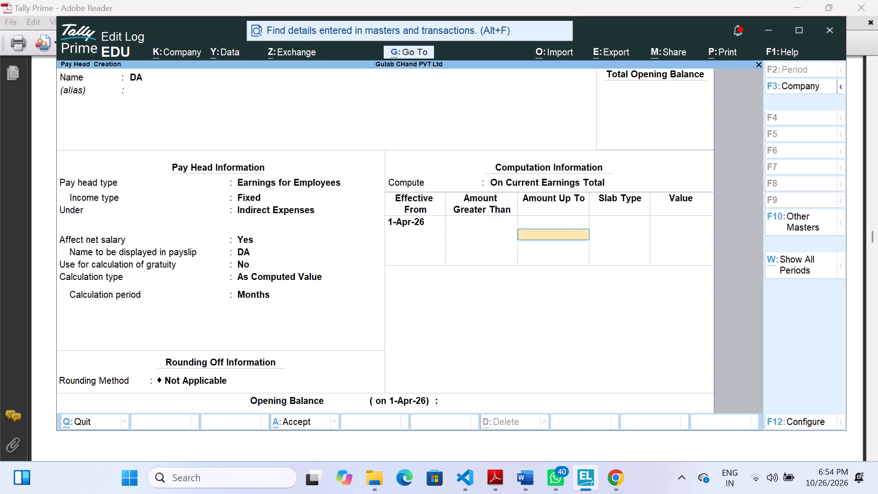
pyautogui.write('20000')
pyautogui.press('Return')
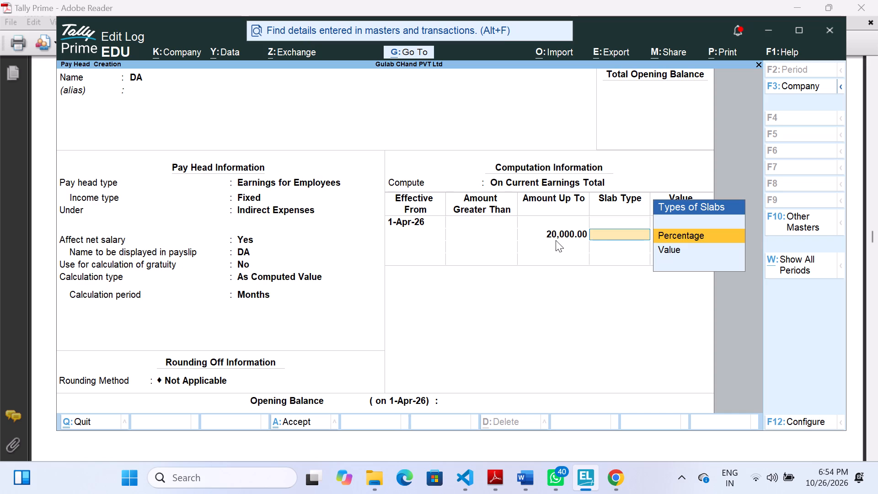
pyautogui.press('Return')
pyautogui.press('5')
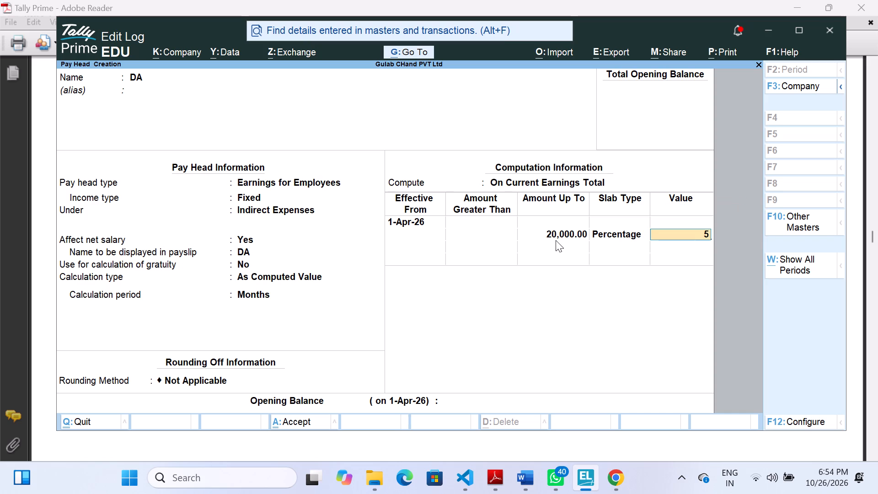
pyautogui.press('Return')
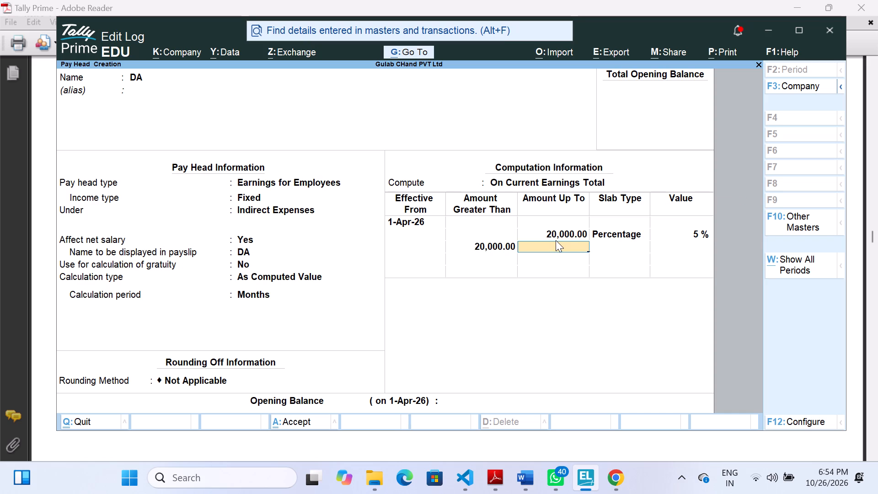
pyautogui.write('40000')
pyautogui.press('Return')
pyautogui.press('Return')
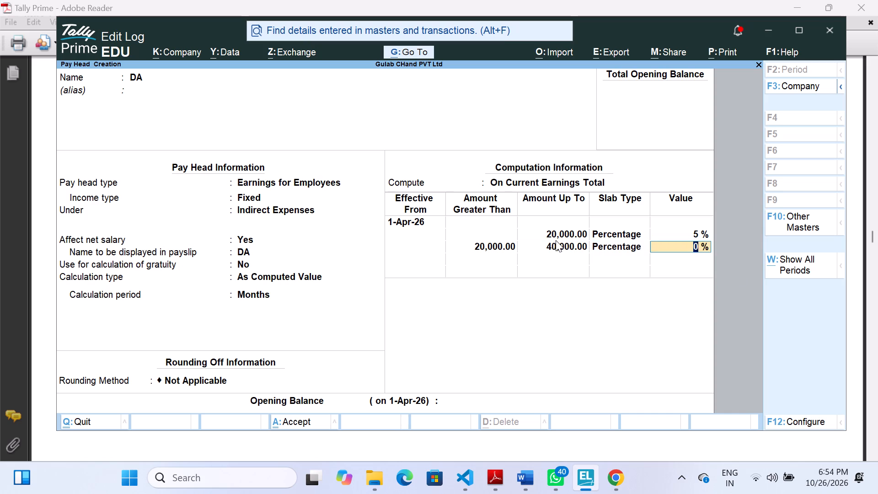
pyautogui.press('6')
pyautogui.press('Return')
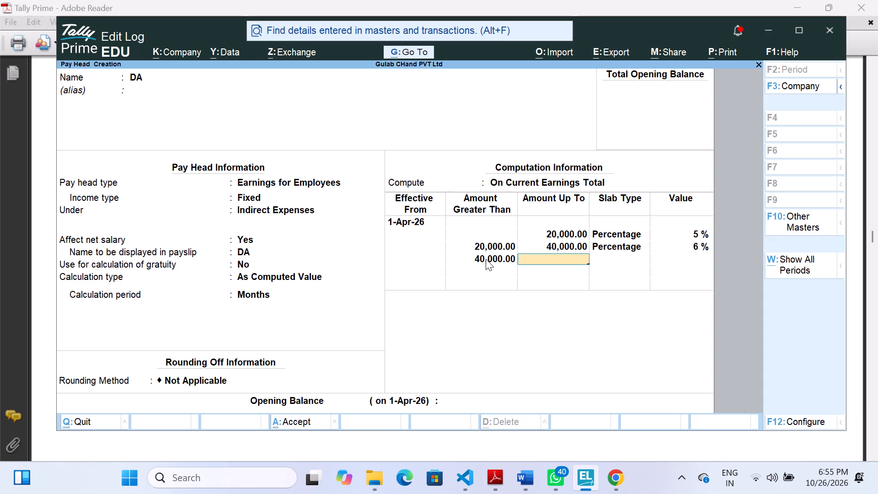
# Add an 8% slab for amounts above 40,000 with no upper limit, and save the DA pay head.
pyautogui.press('Return')
pyautogui.press('Return')
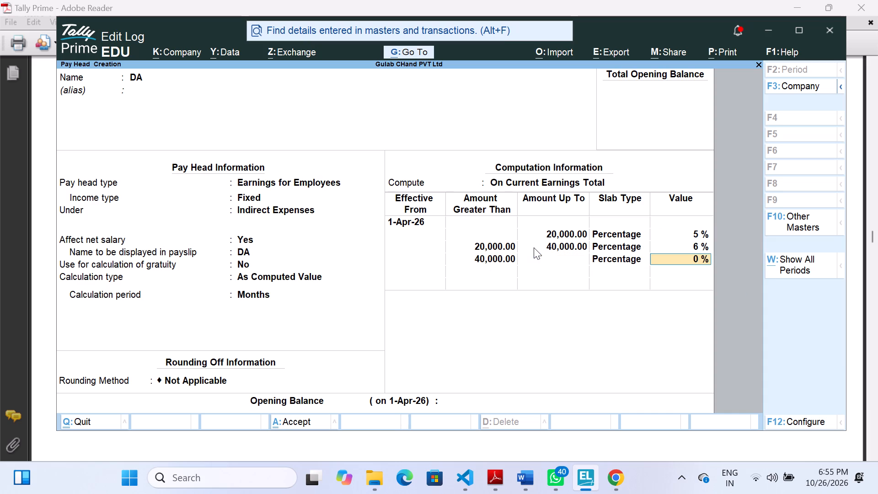
pyautogui.press('8')
pyautogui.press('Return')
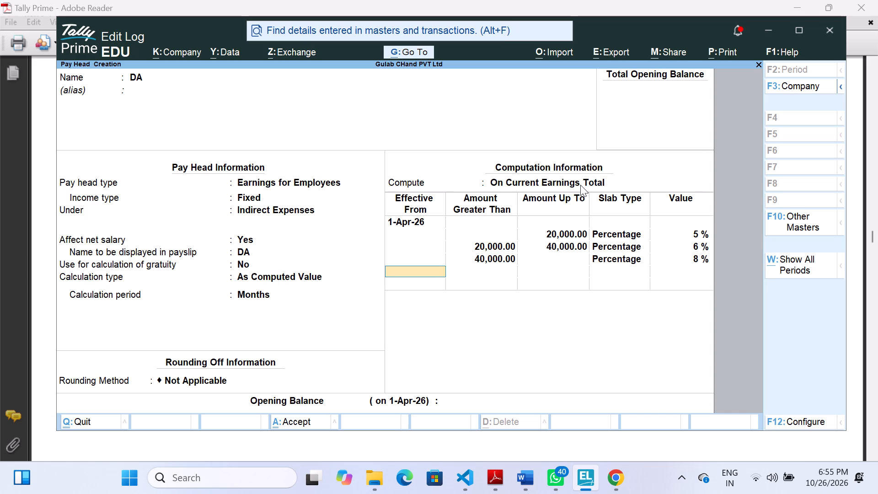
pyautogui.press('Return')
pyautogui.press('Return')
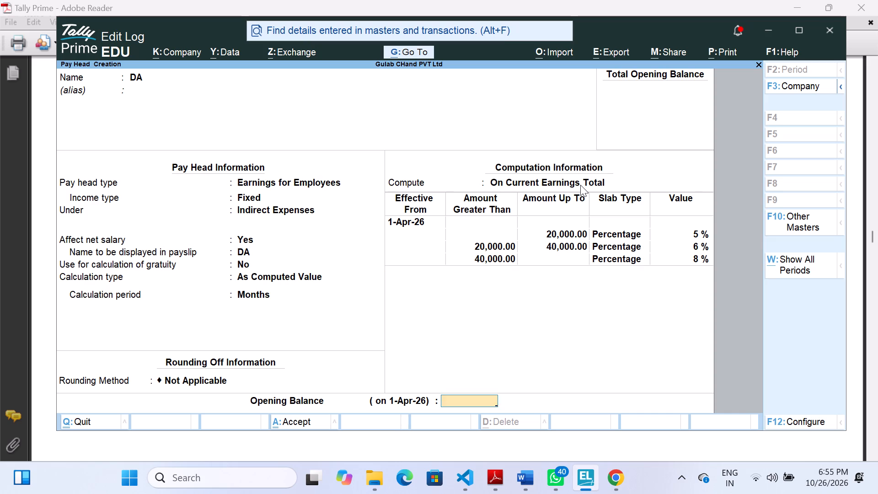
pyautogui.press('Return')
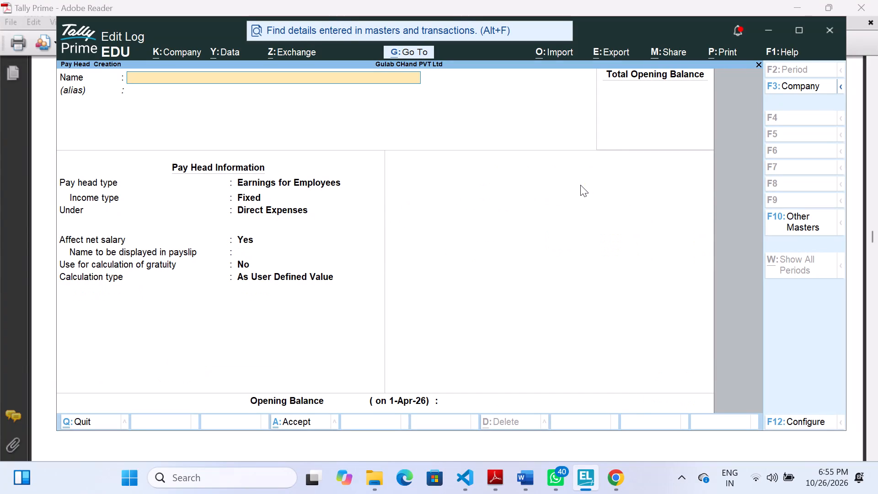
# Start a pay head named HRA with type Earnings for Employees and income type Fixed, under Indirect Expenses.
pyautogui.write('HRA')
pyautogui.press('Return')
pyautogui.press('Return')
pyautogui.press('Return')
pyautogui.press('Return')
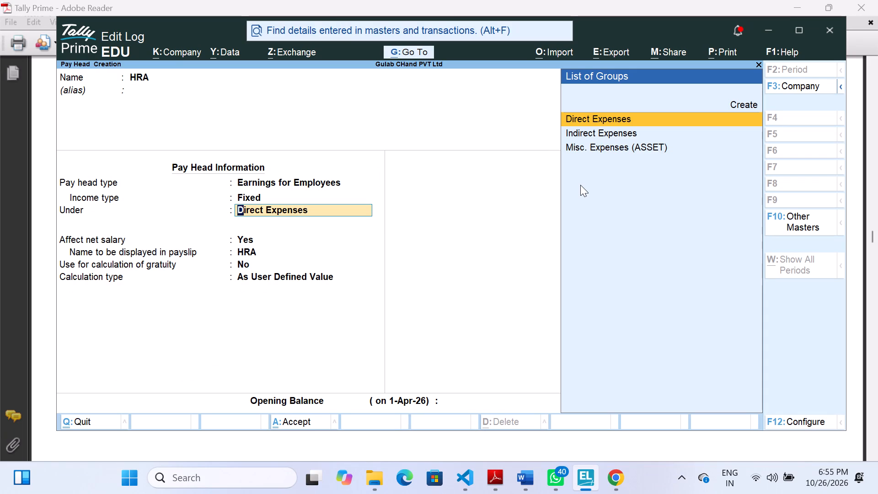
pyautogui.press('Down')
pyautogui.press('Return')
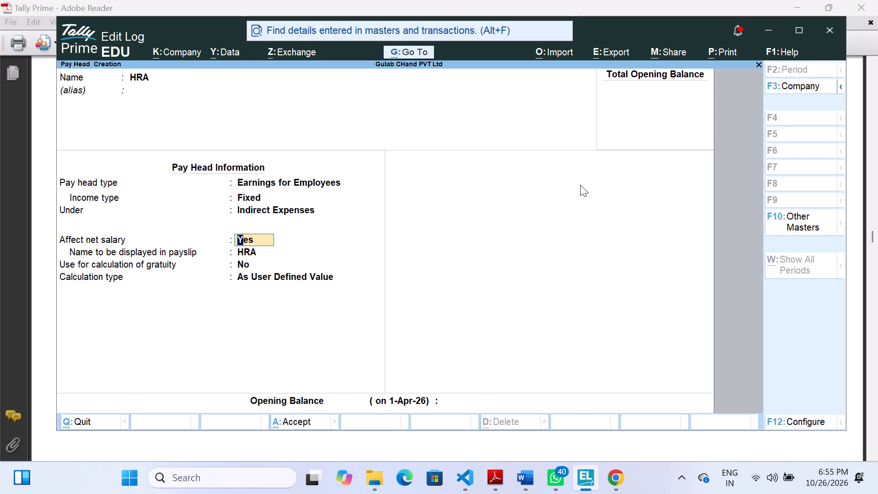
# For HRA, accept Affect net salary as Yes, the payslip name HRA, and use for gratuity calculation as No.
pyautogui.press('Return')
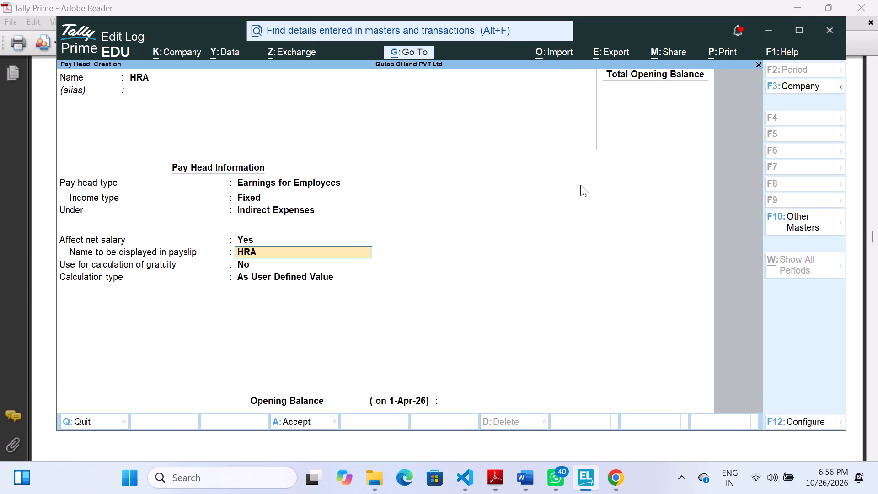
pyautogui.press('Return')
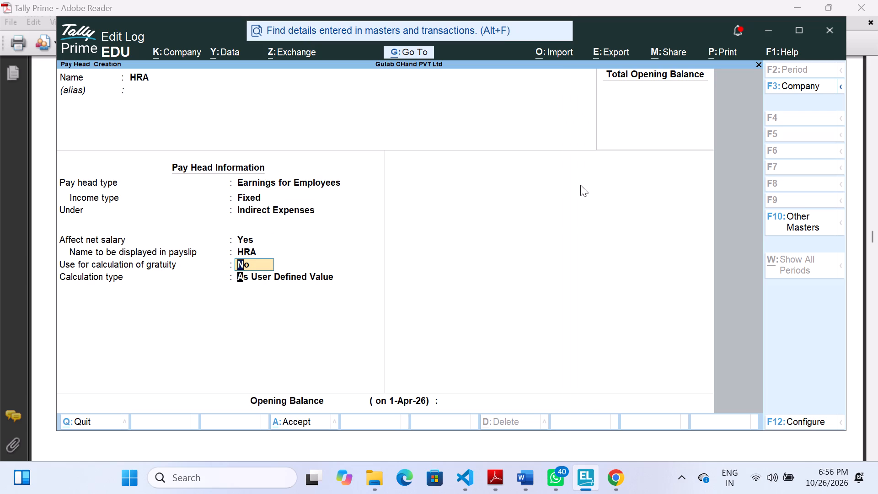
pyautogui.press('Return')
# Set HRA's calculation type to As Computed Value, with calculation period Months and rounding method Not Applicable.
pyautogui.press('Down')
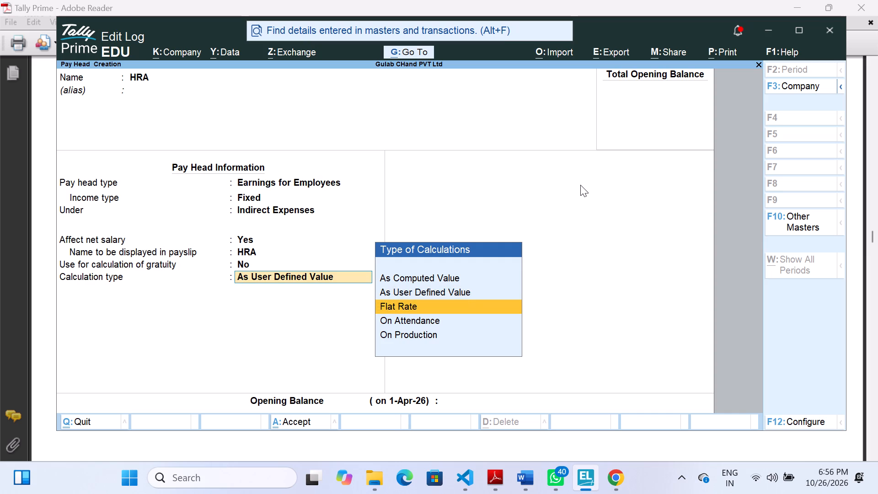
pyautogui.press('Up')
pyautogui.press('Up')
pyautogui.press('Return')
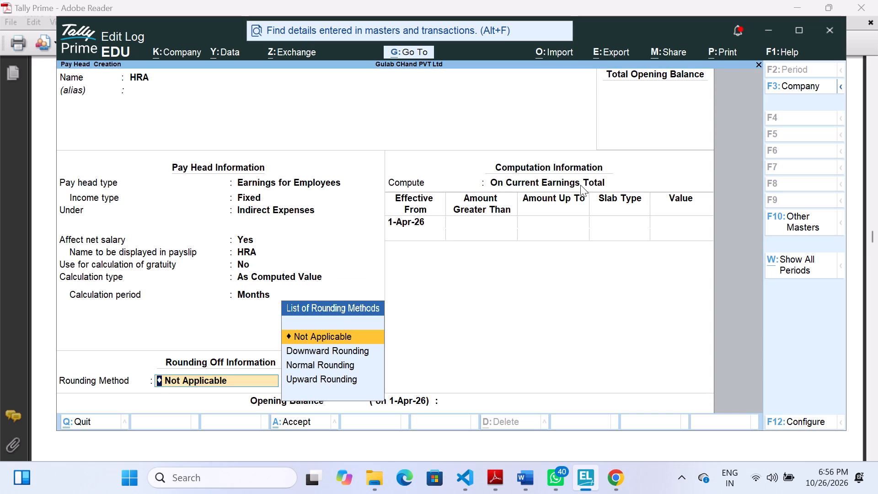
pyautogui.press('Return')
# Compute HRA on Current Earnings Total, adding a 20% percentage slab effective 1-Apr-26 with no upper limit.
pyautogui.press('Return')
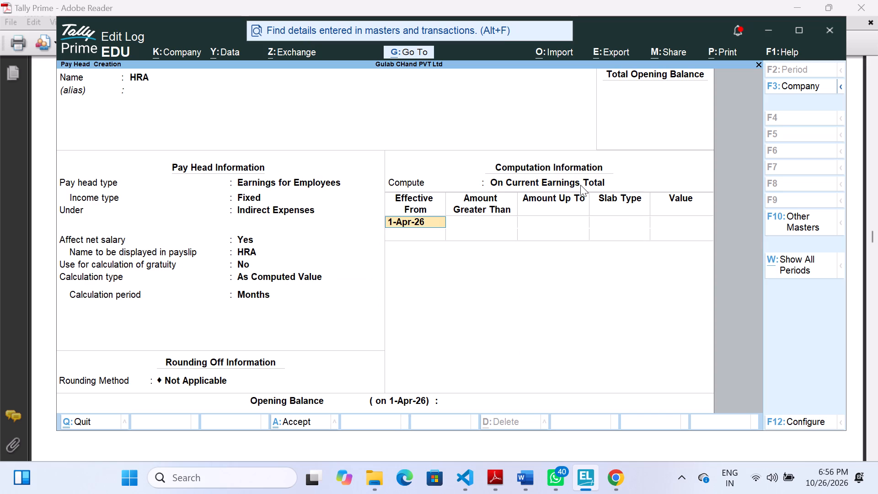
pyautogui.press('Return')
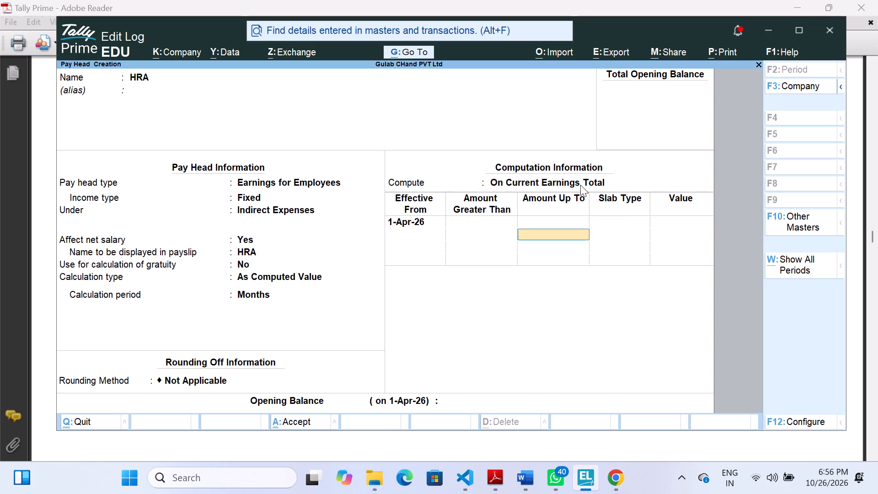
pyautogui.press('Return')
pyautogui.press('Return')
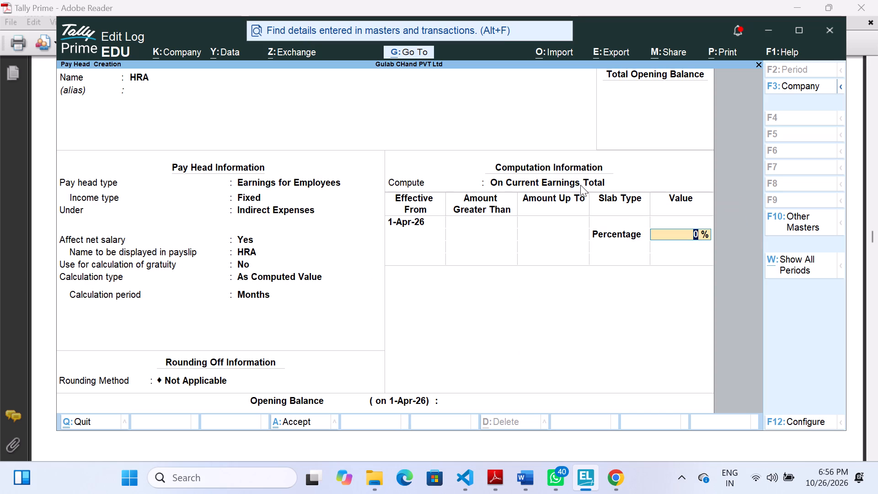
pyautogui.write('20')
pyautogui.press('Return')
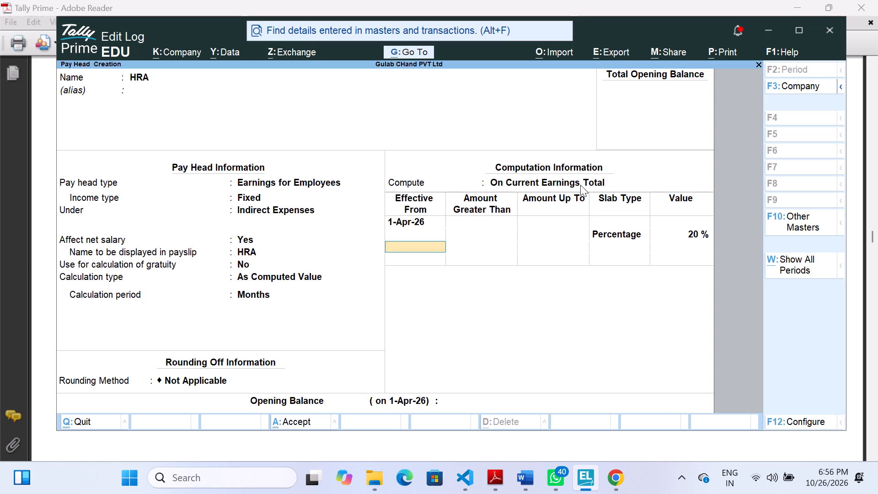
# Change HRA's computation method to On Specified Formula, with Basic Pay as the only pay head in the formula.
pyautogui.press('BackSpace')
pyautogui.press('BackSpace')
pyautogui.press('BackSpace')
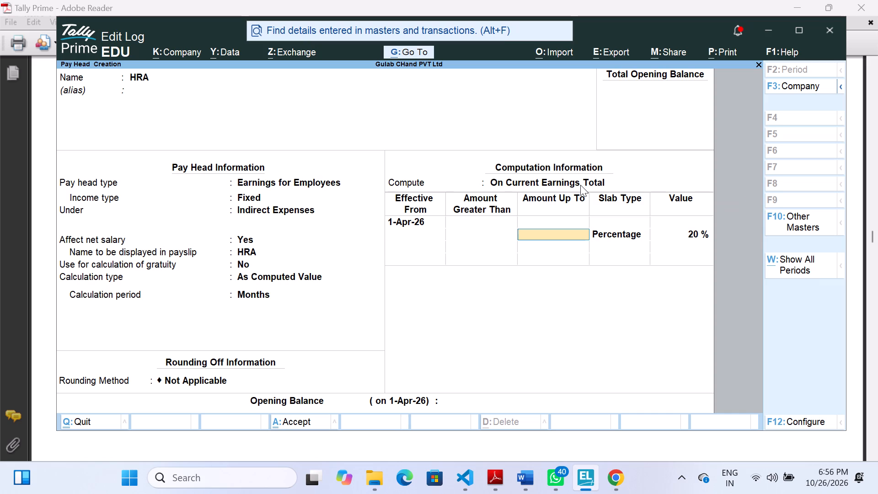
pyautogui.press('BackSpace')
pyautogui.press('BackSpace')
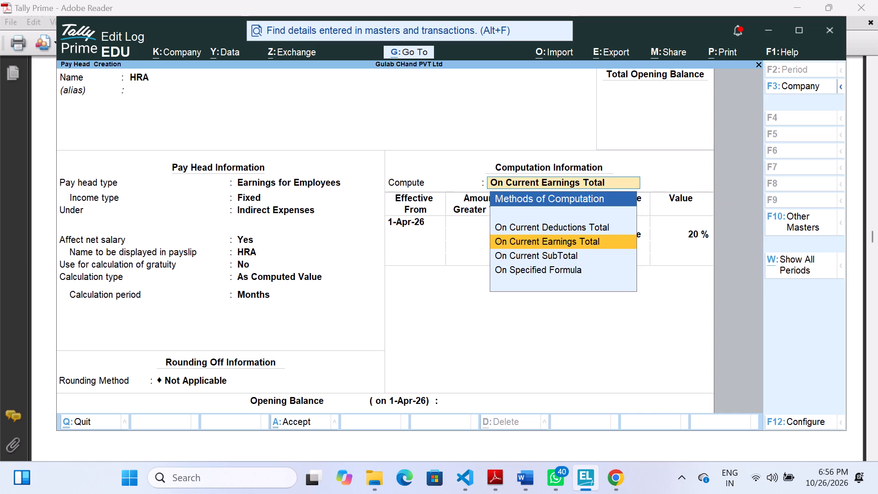
pyautogui.press('Up')
pyautogui.press('Down')
pyautogui.press('Down')
pyautogui.press('Down')
pyautogui.press('Return')
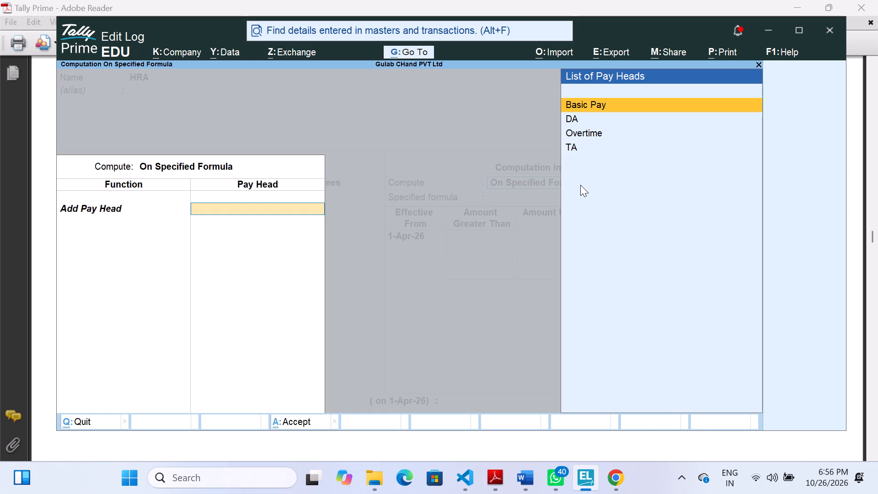
pyautogui.press('Return')
pyautogui.press('Return')
# Keep the 20% slab effective 1-Apr-26, leave the opening balance blank, and save the HRA pay head.
pyautogui.press('Return')
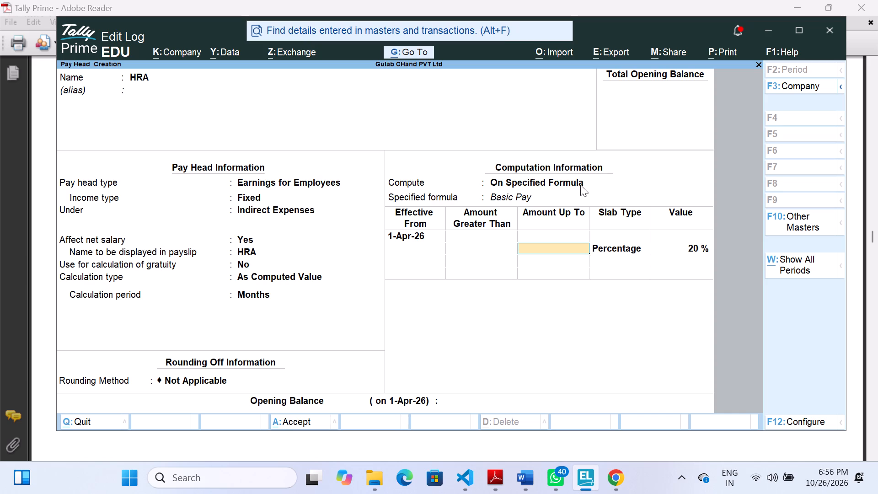
pyautogui.press('Return')
pyautogui.press('Return')
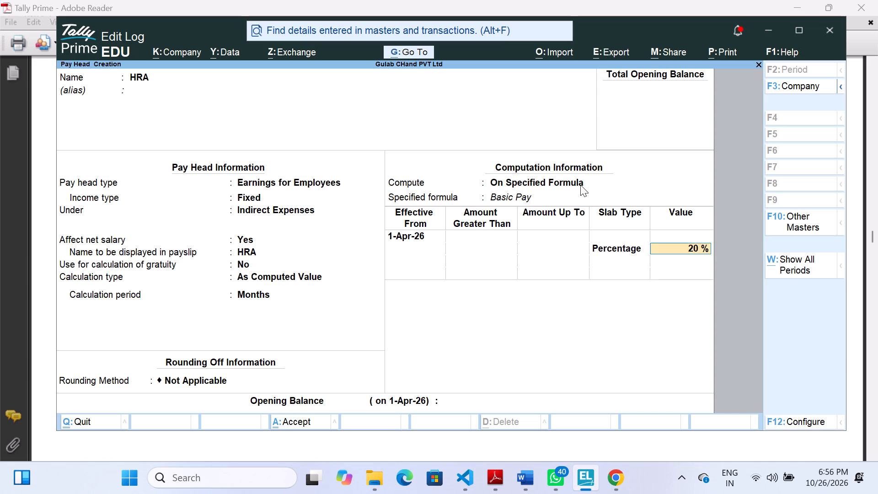
pyautogui.press('Return')
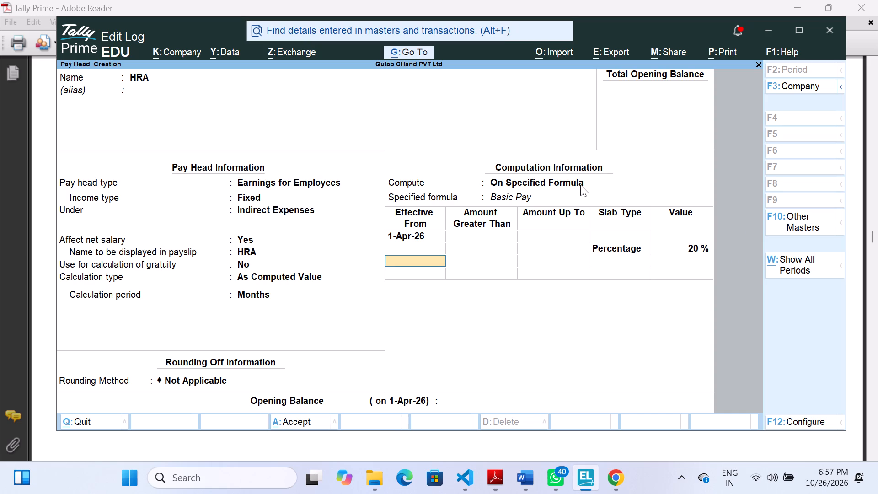
pyautogui.press('Return')
pyautogui.press('Return')
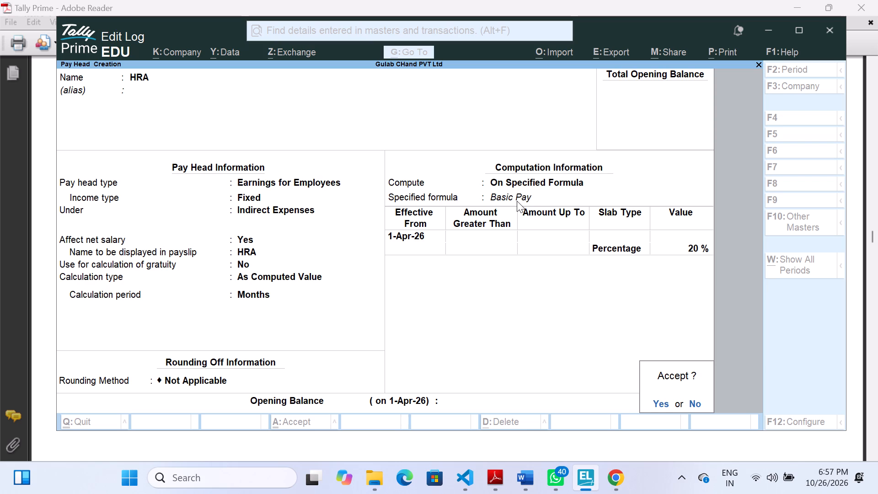
pyautogui.press('Return')
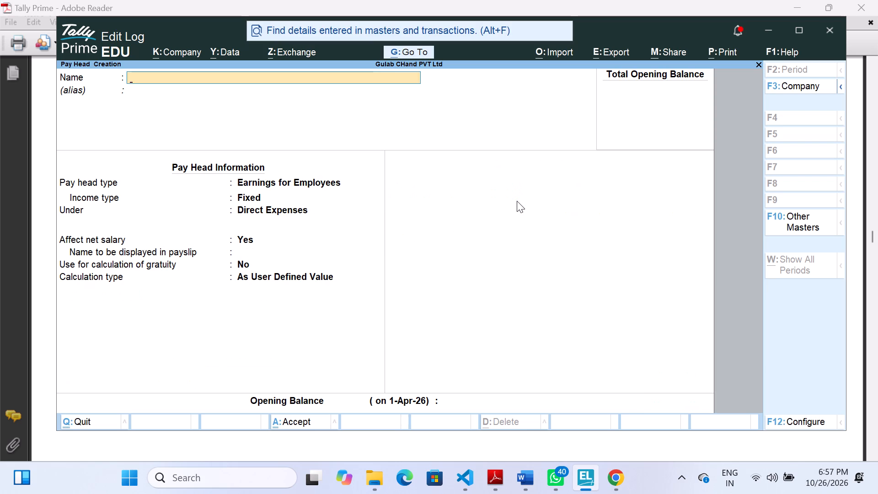
# Start a pay head named Bonus with type Earnings for Employees and income type Variable, under Indirect Expenses.
pyautogui.write('Bonus')
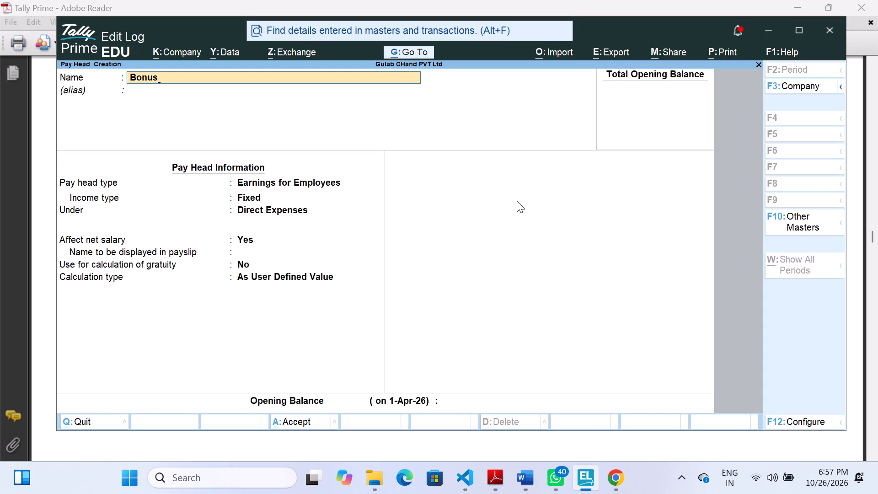
pyautogui.press('Return')
pyautogui.press('Return')
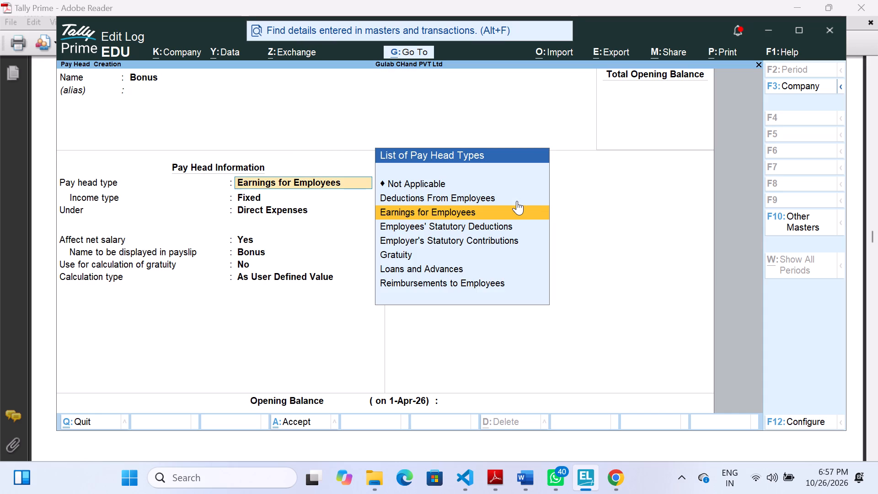
pyautogui.press('Return')
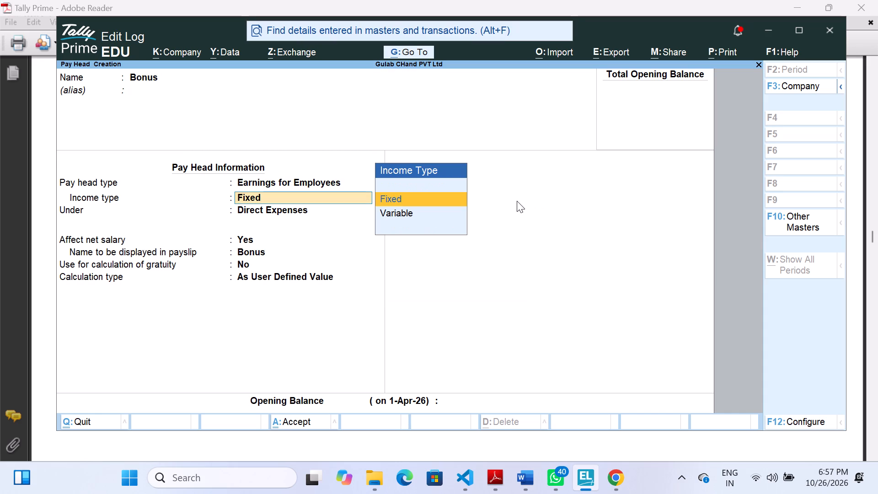
pyautogui.press('Return')
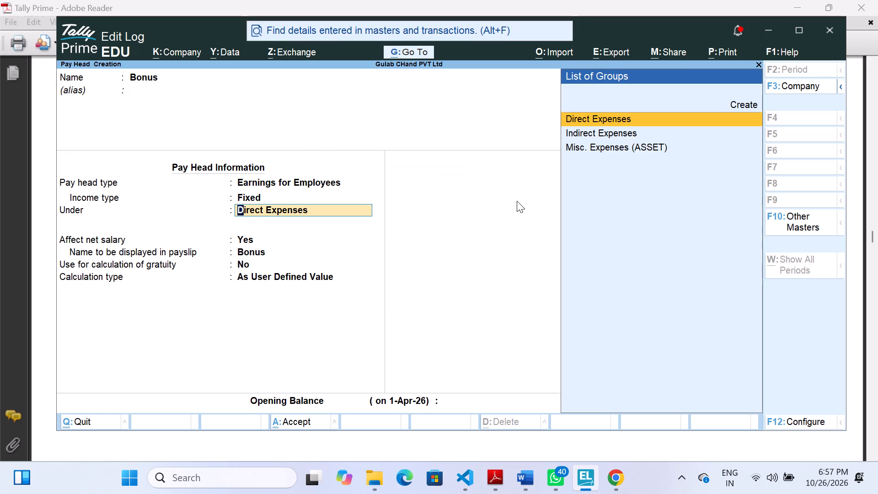
pyautogui.press('Down')
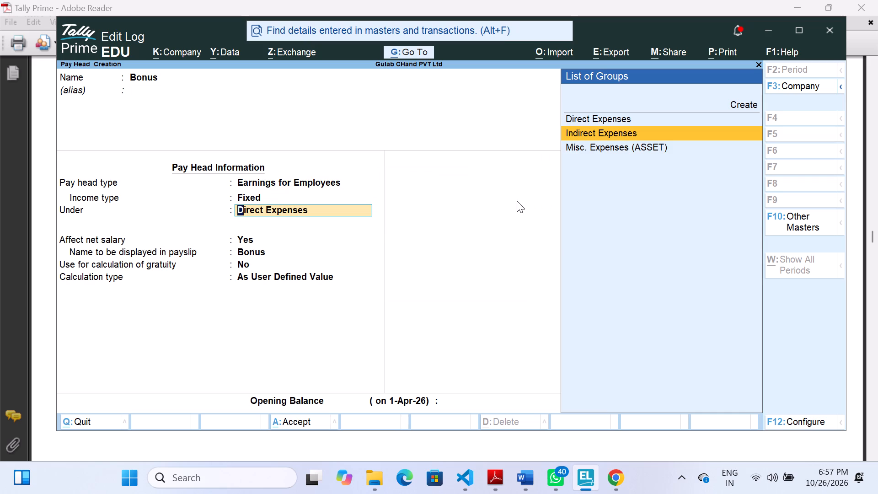
pyautogui.press('BackSpace')
pyautogui.press('Down')
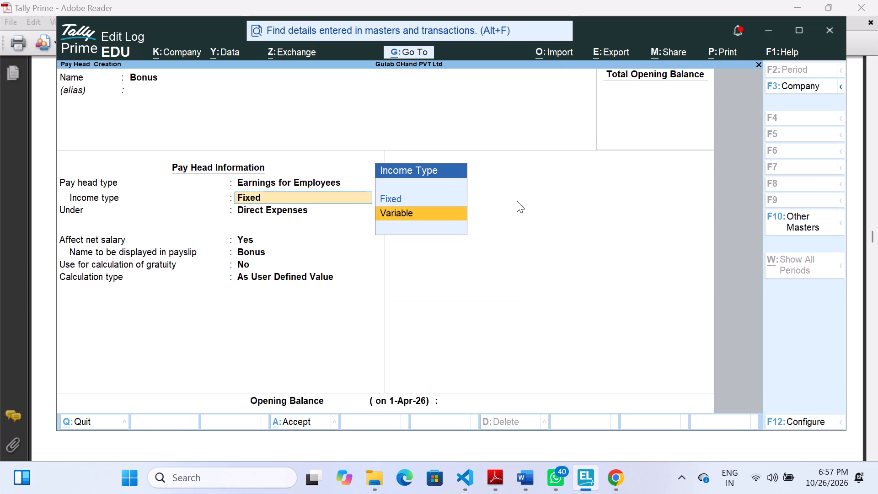
pyautogui.press('Return')
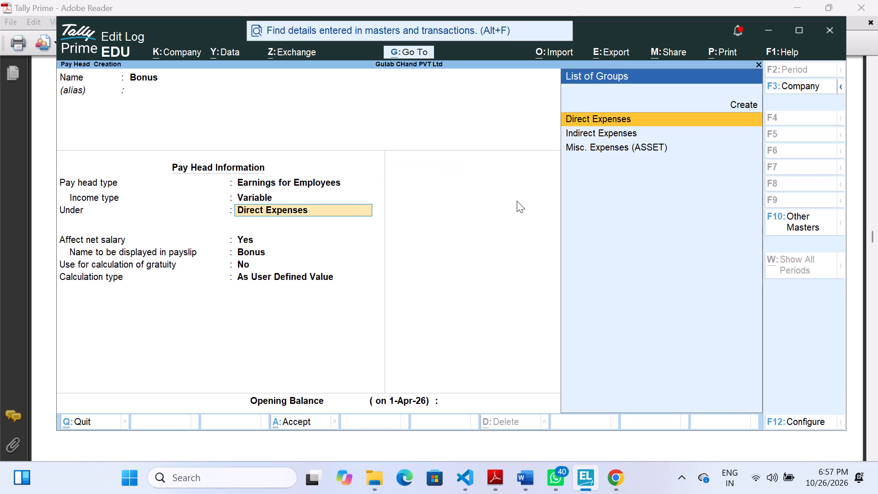
pyautogui.press('Down')
pyautogui.press('Return')
# Keep Bonus affecting net salary, not used for gratuity, with calculation type As User Defined Value, and save the pay head.
pyautogui.press('Return')
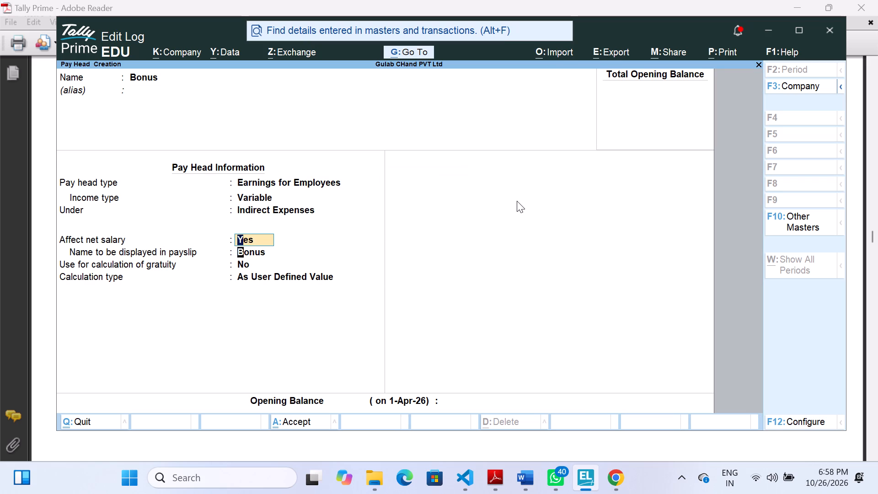
pyautogui.press('Return')
pyautogui.press('Return')
pyautogui.press('Down')
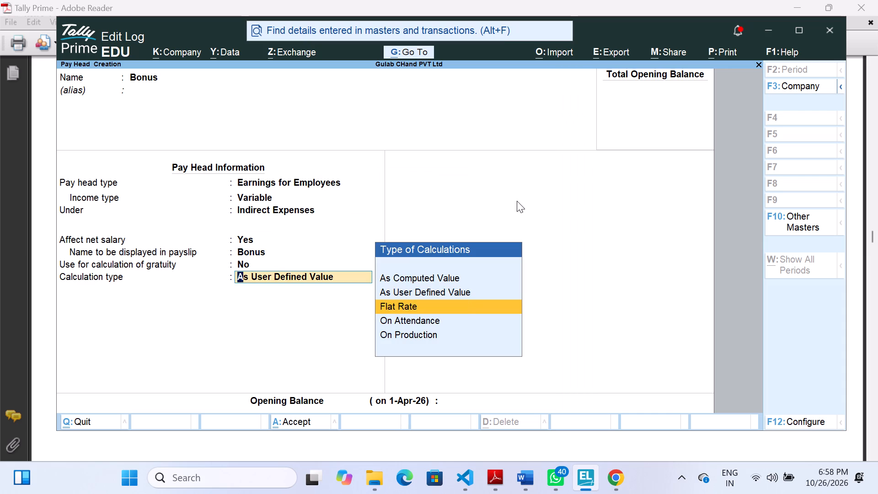
pyautogui.press('Up')
pyautogui.press('Return')
pyautogui.press('Return')
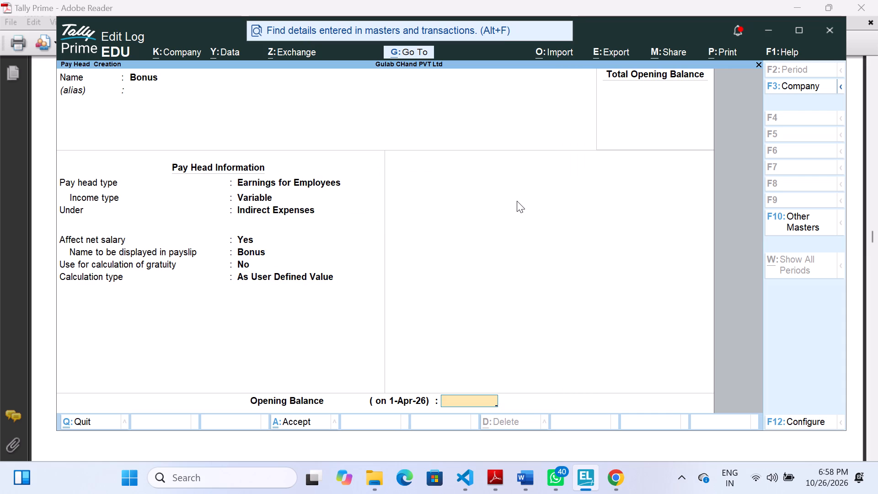
pyautogui.press('Return')
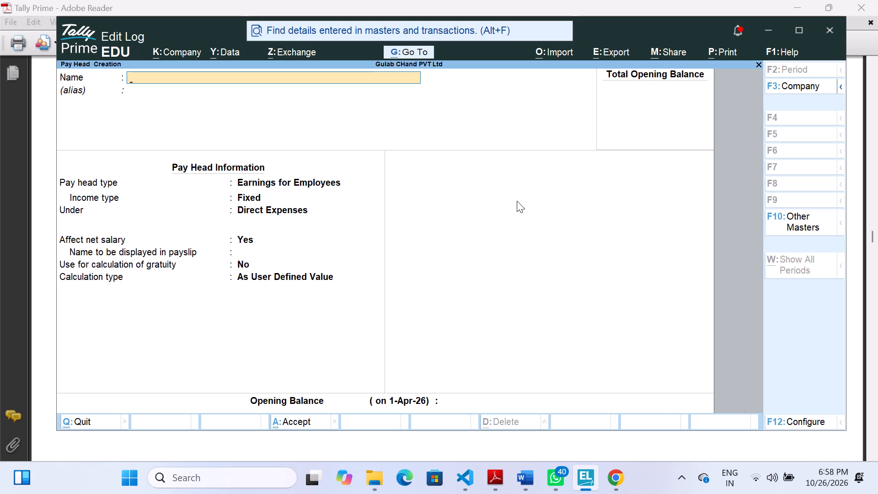
# Start a pay head named Canteen Deduction with type Deductions From Employees, under Current Assets.
pyautogui.write('Canteen Deduction')
pyautogui.press('Return')
pyautogui.press('Return')
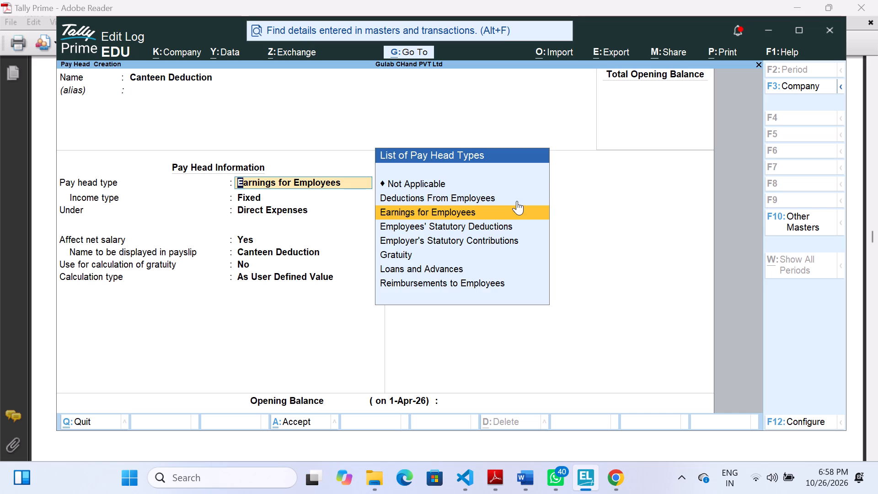
pyautogui.press('Up')
pyautogui.press('Return')
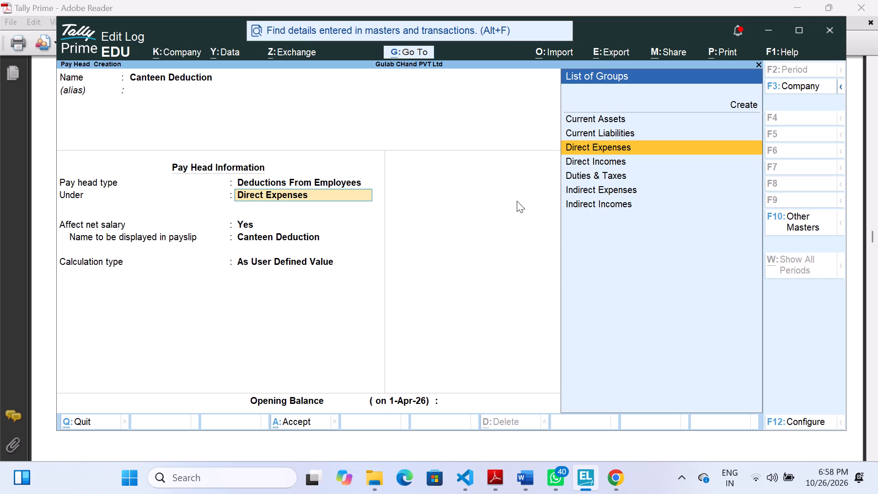
pyautogui.press('Down')
pyautogui.press('Up')
pyautogui.press('Up')
pyautogui.press('Up')
pyautogui.press('Return')
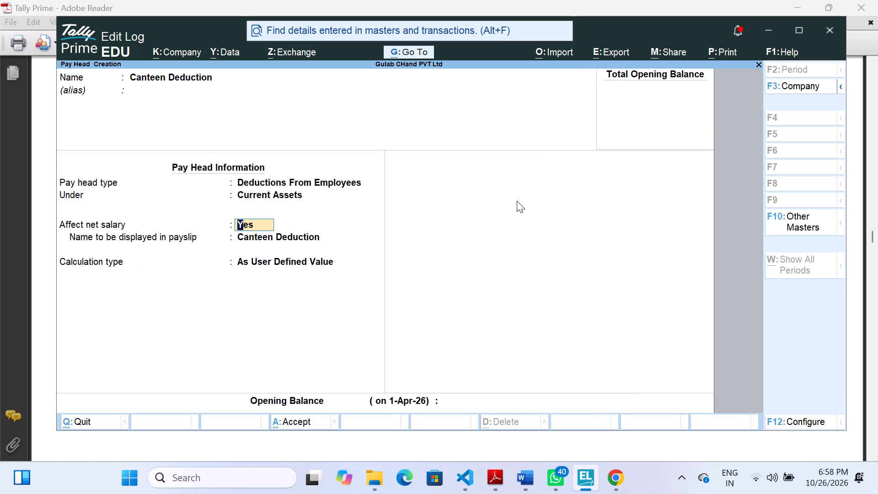
# Keep Canteen Deduction affecting net salary, set calculation type Flat Rate with period Months and no rounding, and save the pay head.
pyautogui.press('Return')
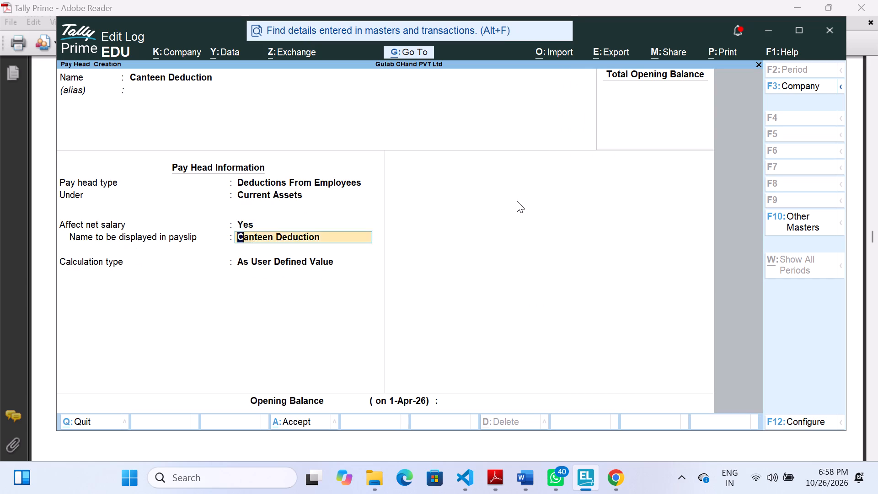
pyautogui.press('Return')
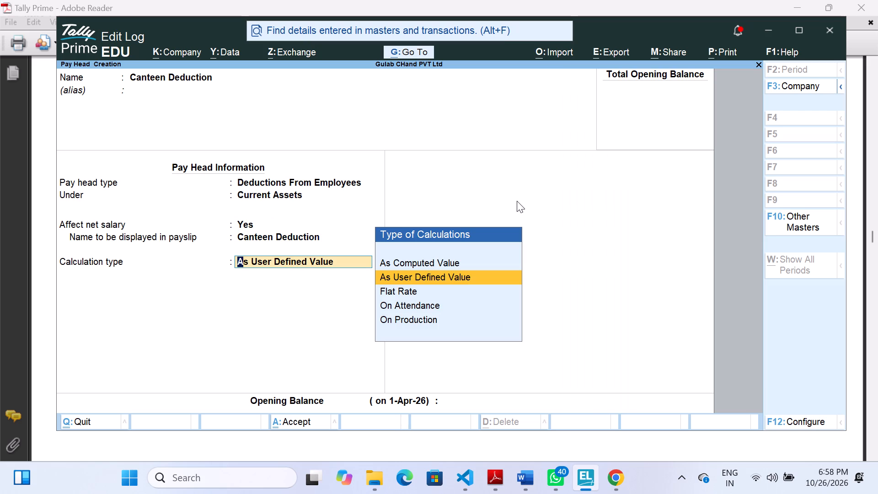
pyautogui.press('Down')
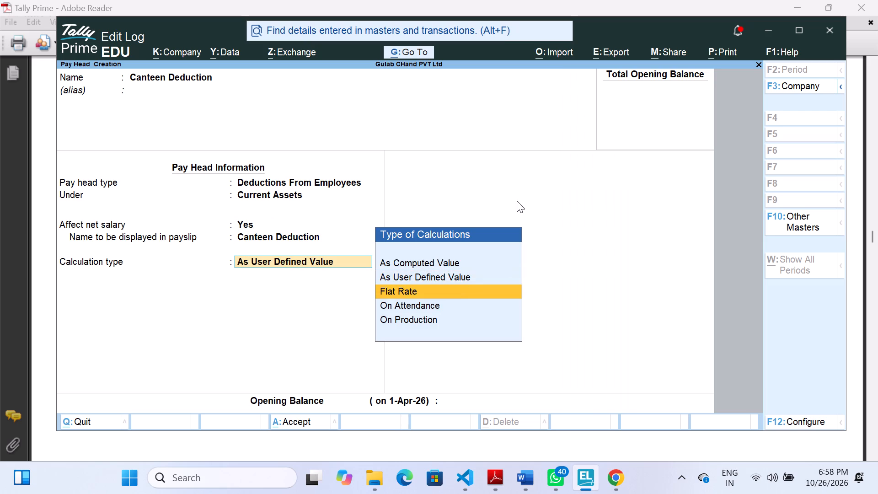
pyautogui.press('Return')
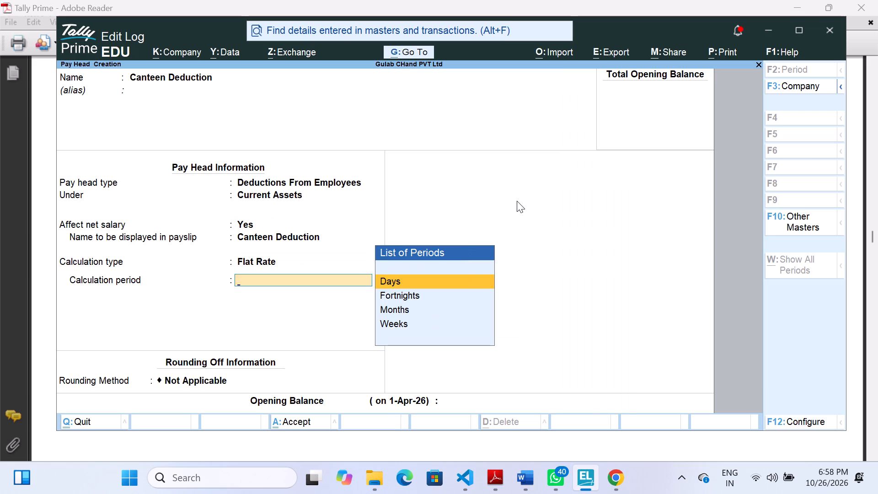
pyautogui.press('Down')
pyautogui.press('Down')
pyautogui.press('Down')
pyautogui.press('Up')
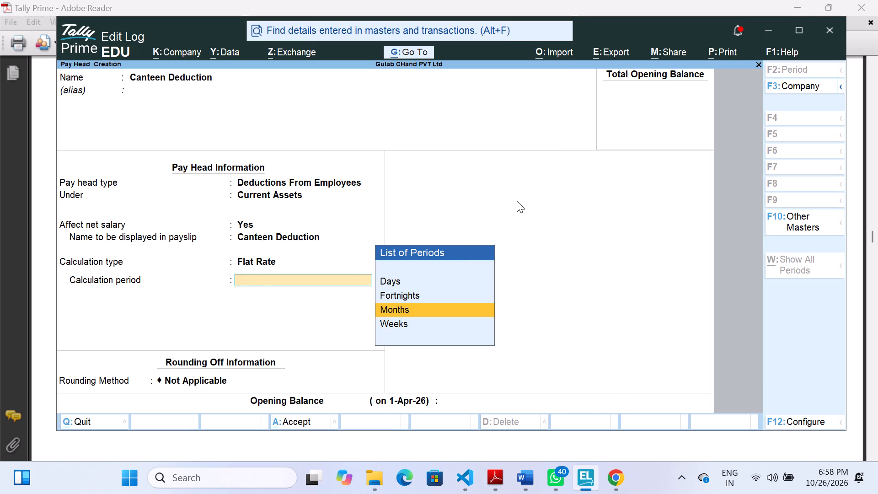
pyautogui.press('Return')
pyautogui.press('Return')
pyautogui.press('Return')
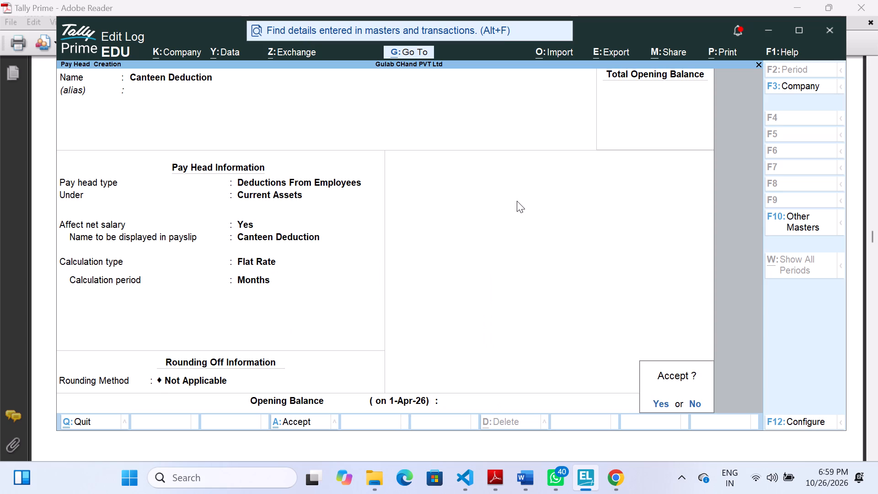
pyautogui.press('Return')
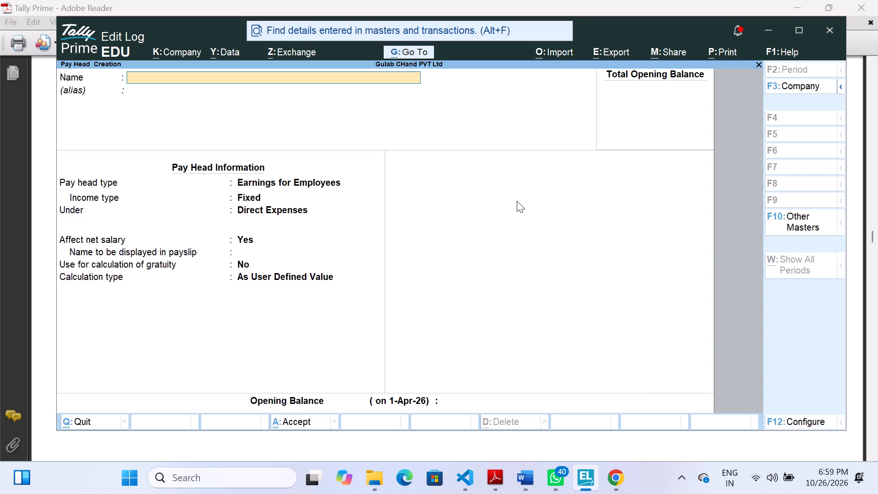
# Start a pay head named PF with pay head type Deductions From Employees.
pyautogui.write('PF')
pyautogui.press('Return')
pyautogui.press('Return')
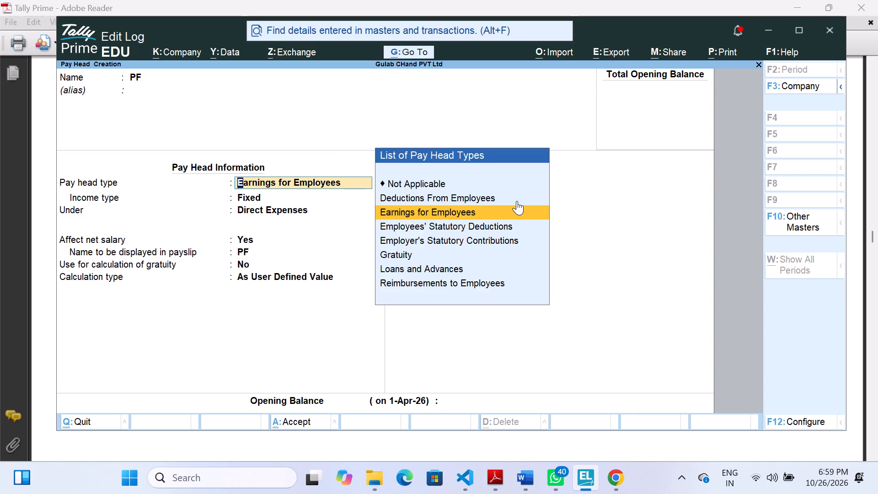
pyautogui.press('Up')
pyautogui.press('Return')
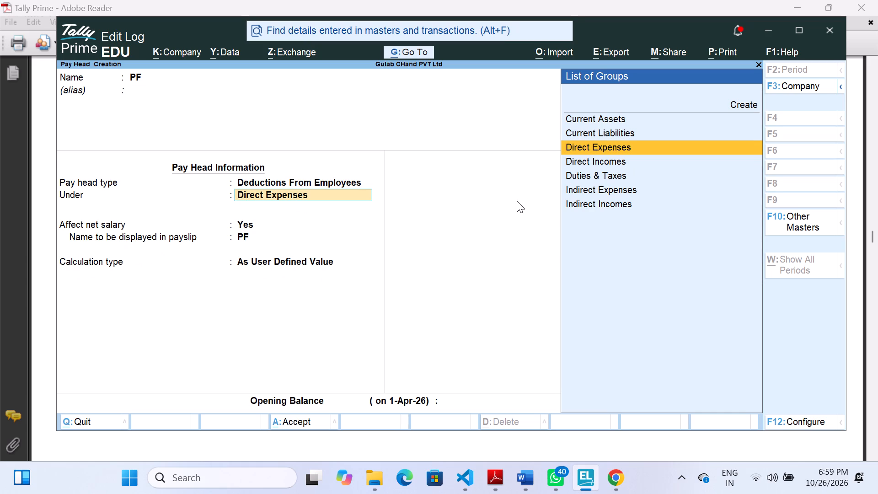
# Rename the new pay head as Profesational Tax, leaving the alias blank and keeping the type Deductions From Employees.
pyautogui.press('BackSpace')
pyautogui.press('BackSpace')
pyautogui.press('BackSpace')
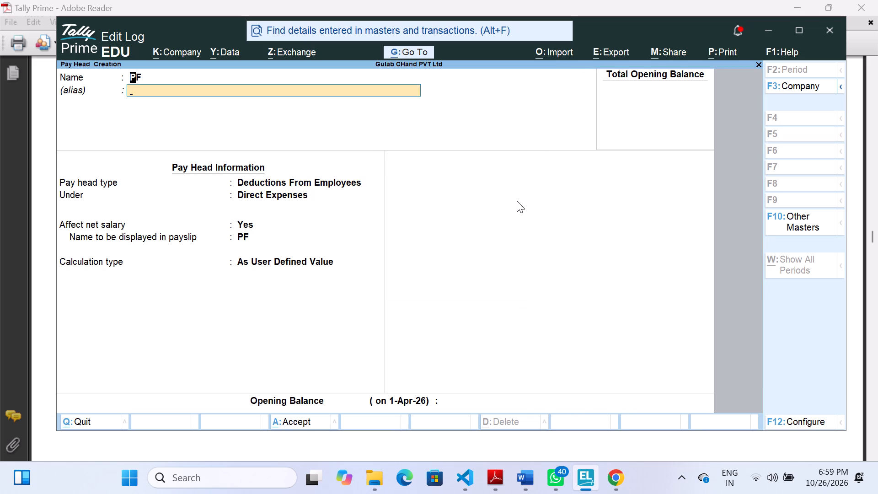
pyautogui.hotkey('shift', 'p')
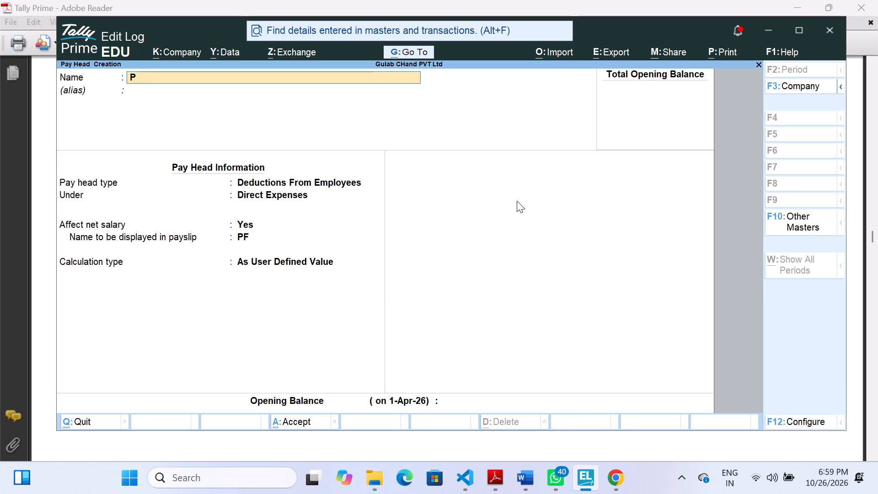
pyautogui.write('rofesational tac')
pyautogui.press('BackSpace')
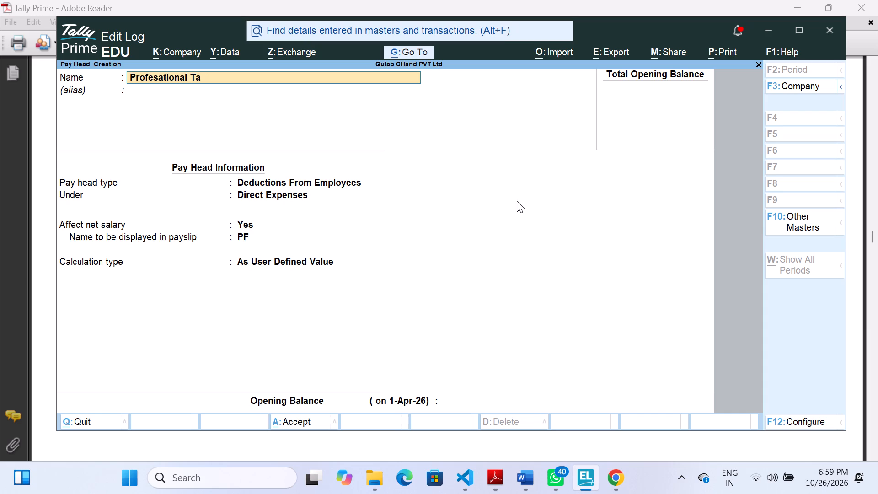
pyautogui.press('x')
pyautogui.press('Return')
pyautogui.press('Return')
pyautogui.press('Return')
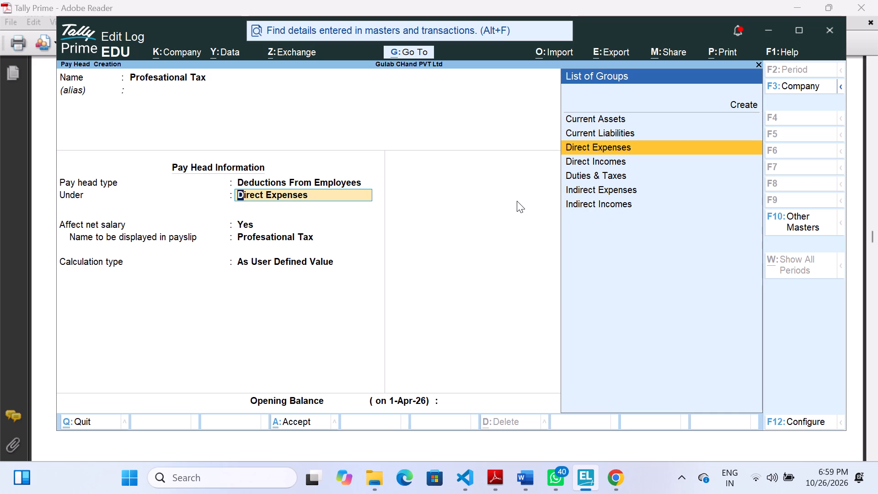
# Choose the account group under which the Profesational Tax pay head belongs.
pyautogui.press('Up')
pyautogui.press('Down')
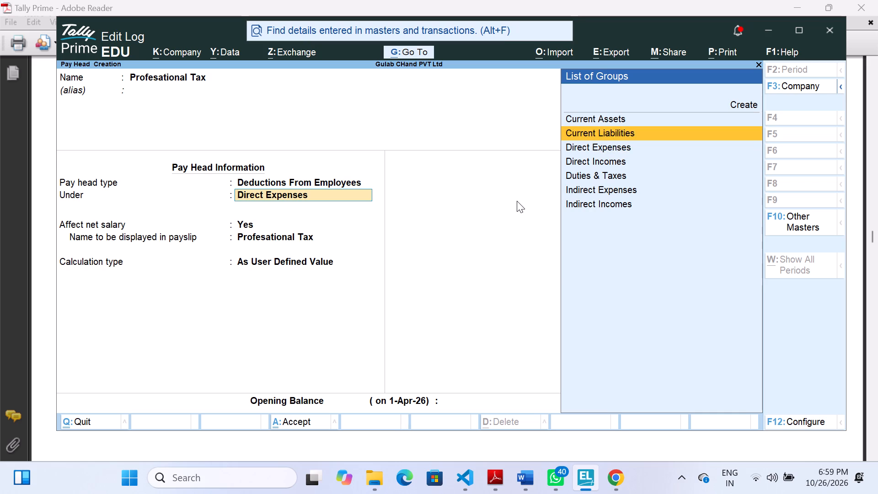
pyautogui.press('Down')
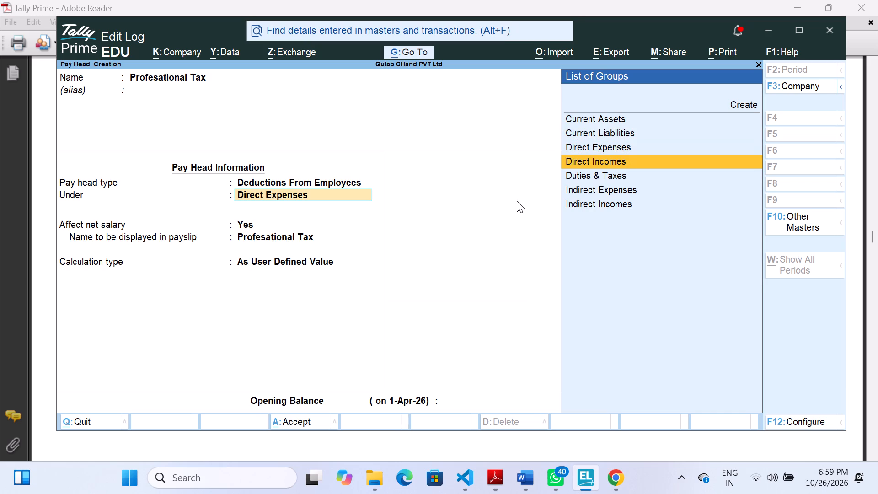
pyautogui.press('Up')
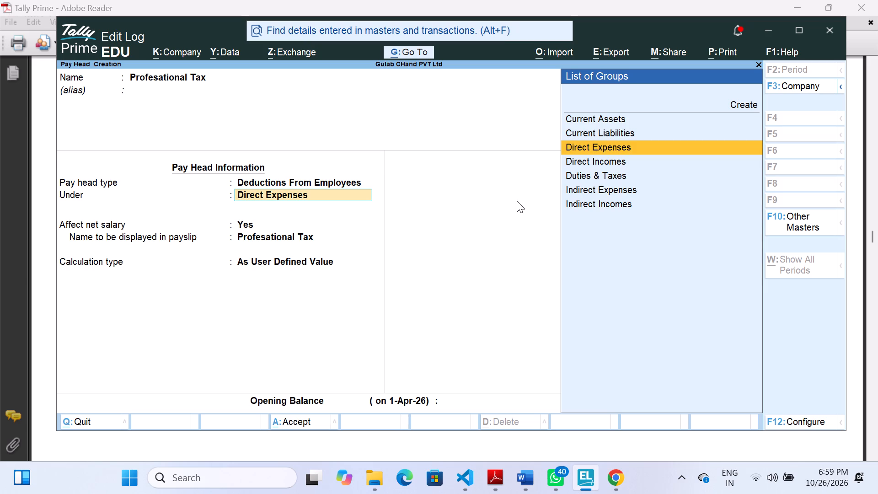
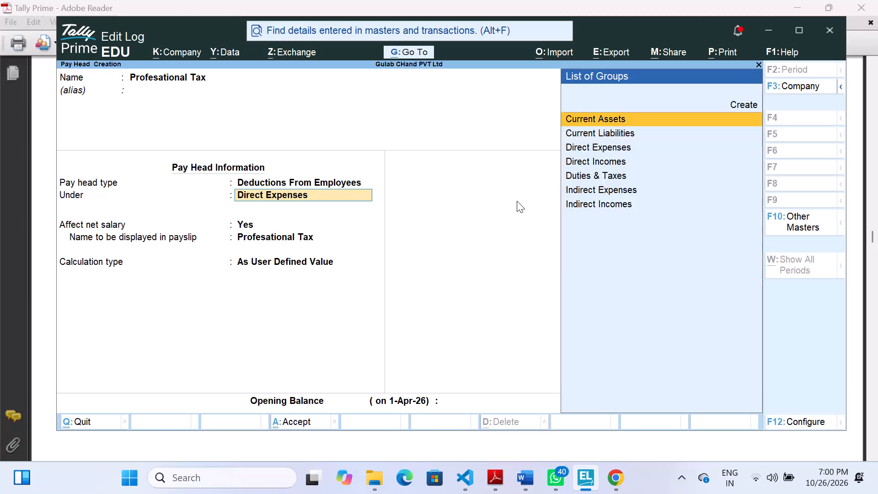
# Place the Profesational Tax pay head under Current Liabilities, keeping it affecting net salary and its payslip name.
pyautogui.press('Down')
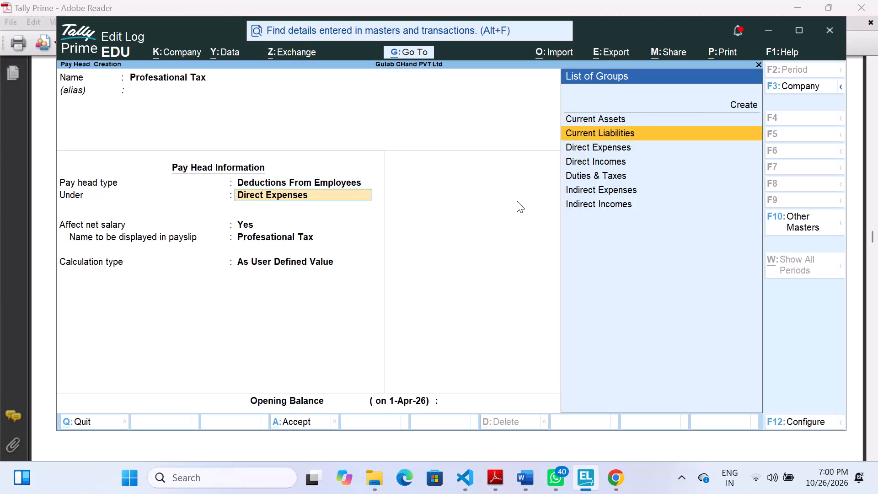
pyautogui.press('Return')
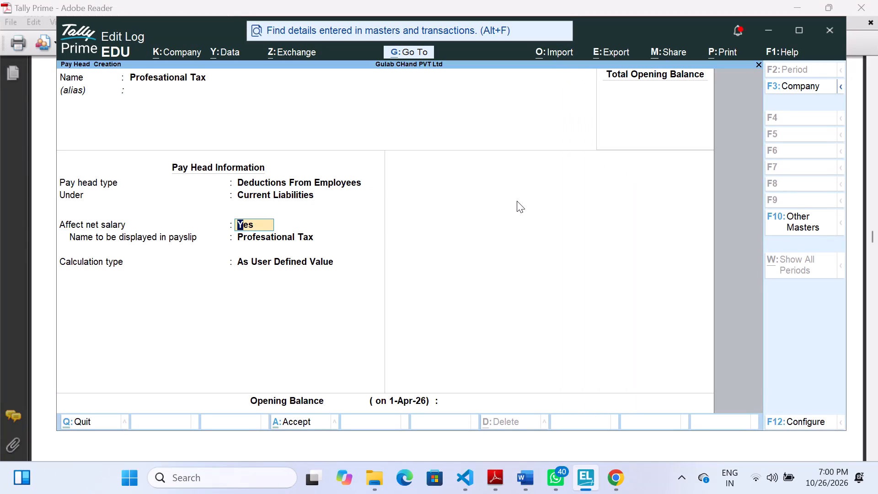
pyautogui.press('Return')
pyautogui.press('Return')
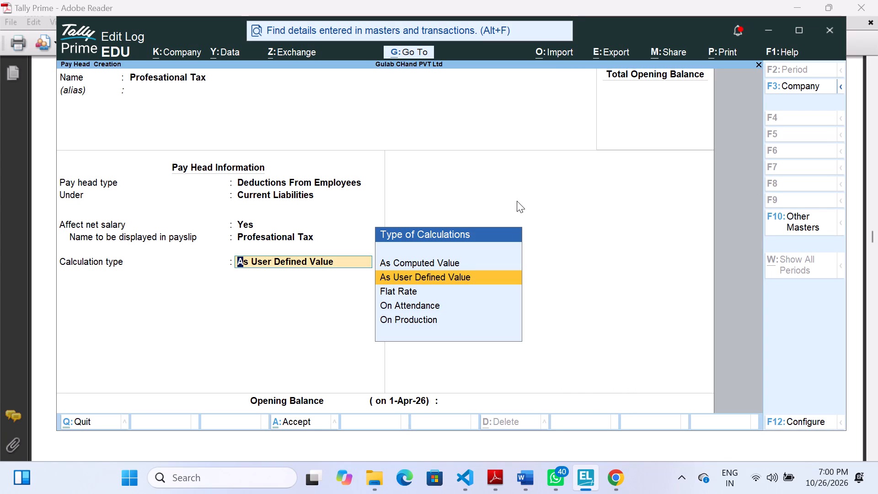
# Set the Profesational Tax calculation type to As Computed Value.
pyautogui.press('Down')
pyautogui.press('Down')
pyautogui.press('Down')
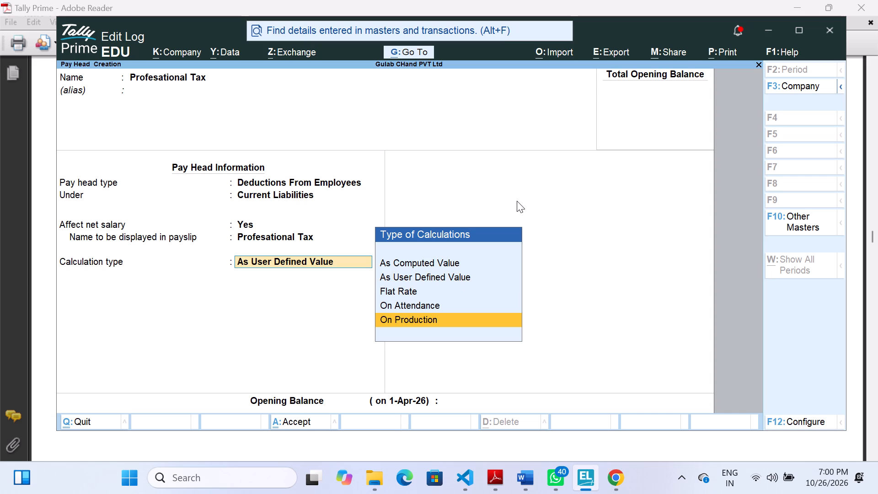
pyautogui.press('Up')
pyautogui.press('Up')
pyautogui.press('Up')
pyautogui.press('Up')
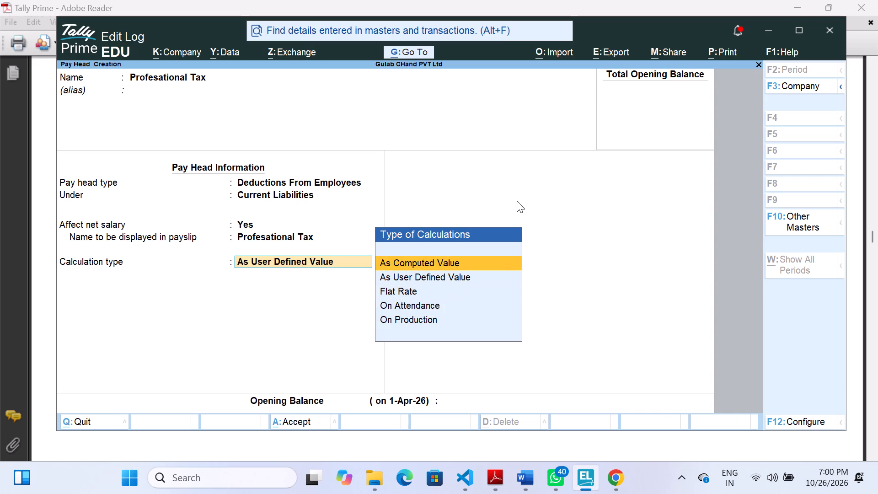
pyautogui.press('Return')
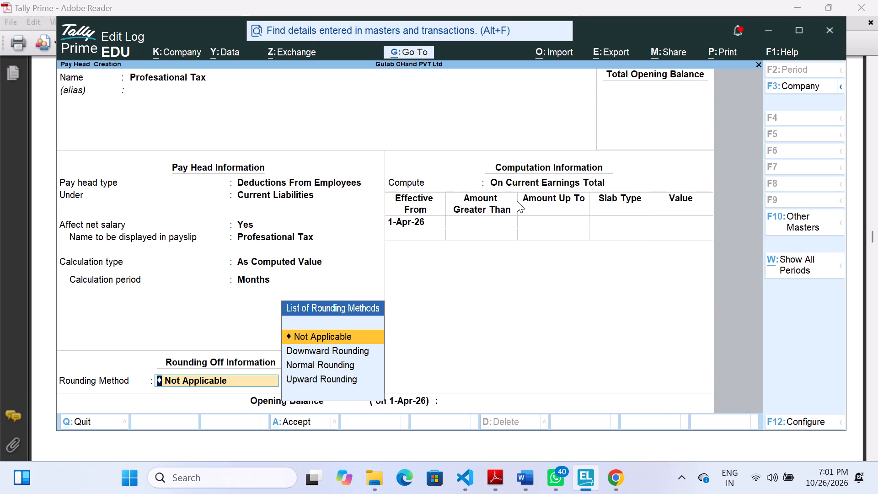
pyautogui.press('BackSpace')
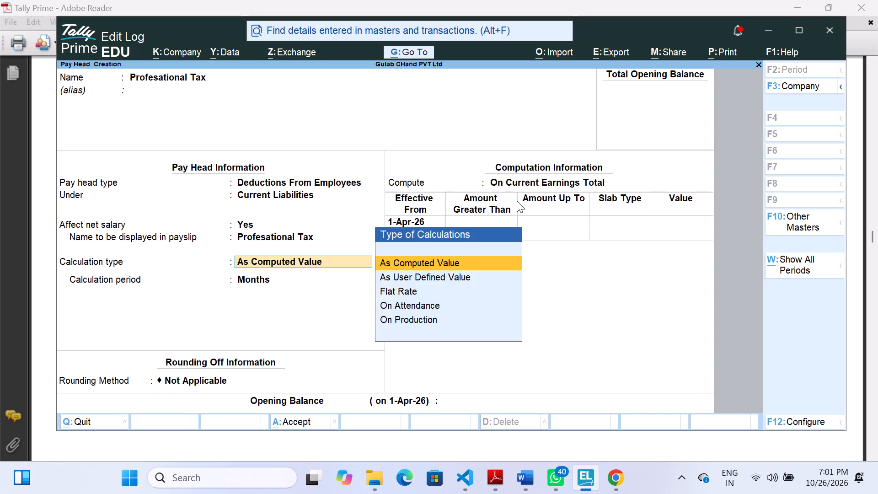
pyautogui.press('Return')
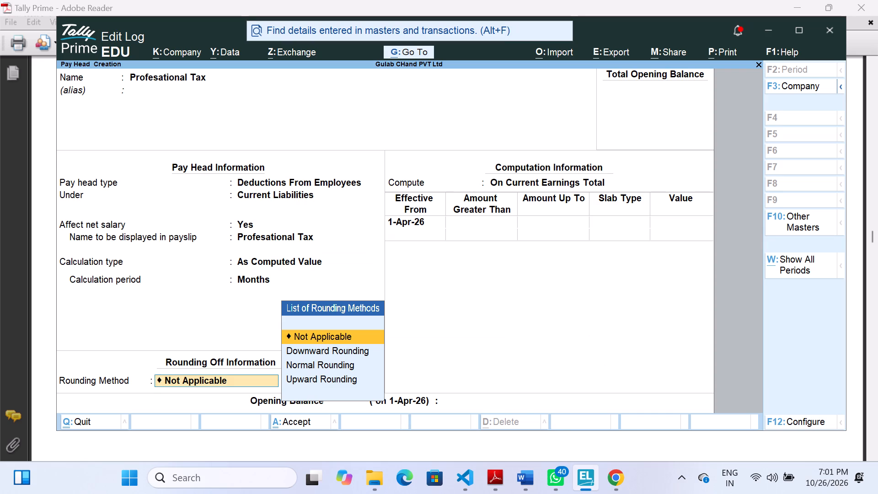
# Switch to the Tally Prime PDF in Adobe Reader and examine the Professional Tax pay head settings and slab table.
pyautogui.click(469, 477)
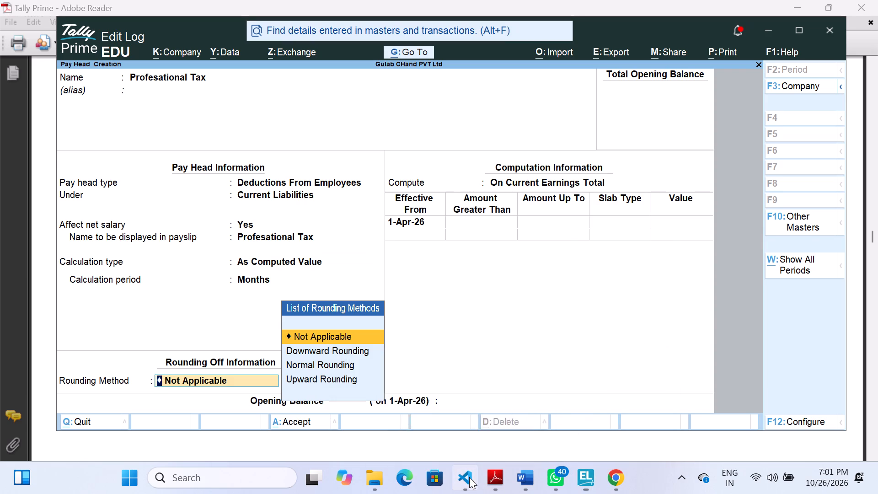
pyautogui.click(547, 416)
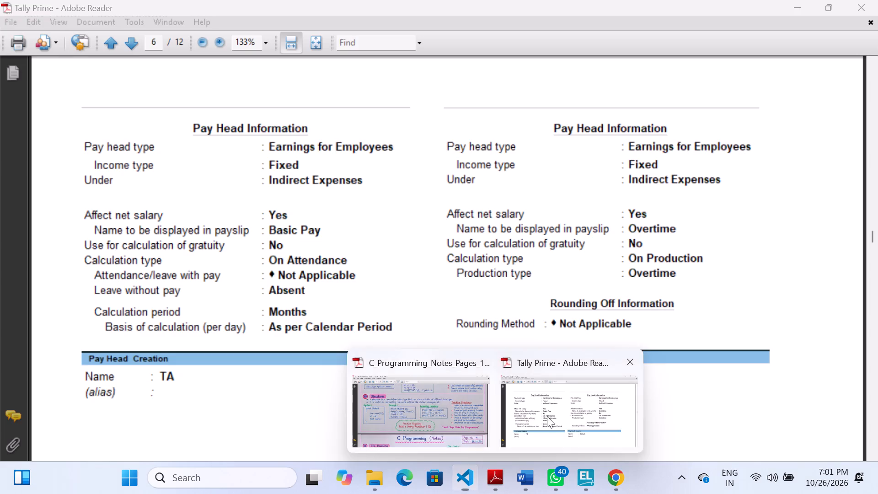
pyautogui.scroll(-4, 578, 293)
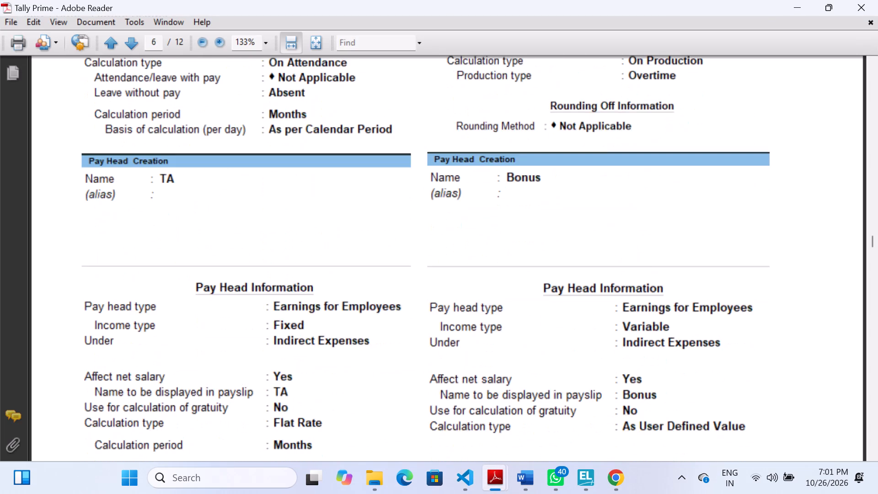
pyautogui.scroll(-5, 578, 293)
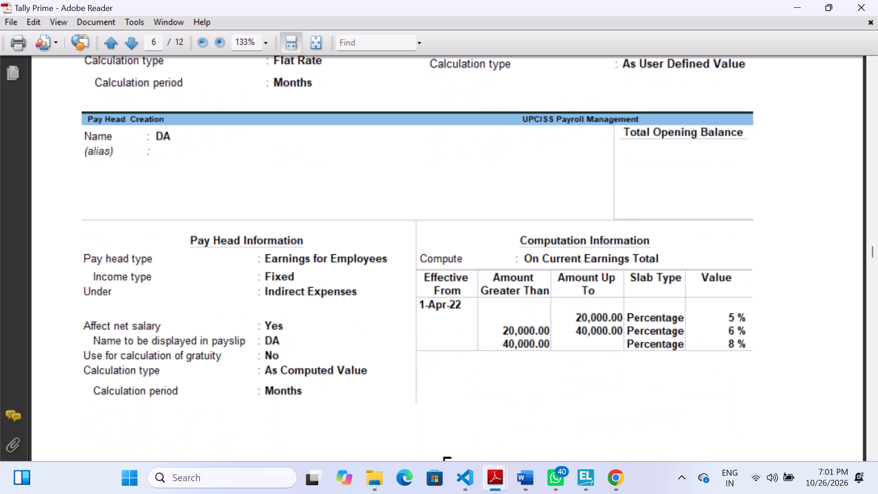
pyautogui.scroll(-6, 578, 293)
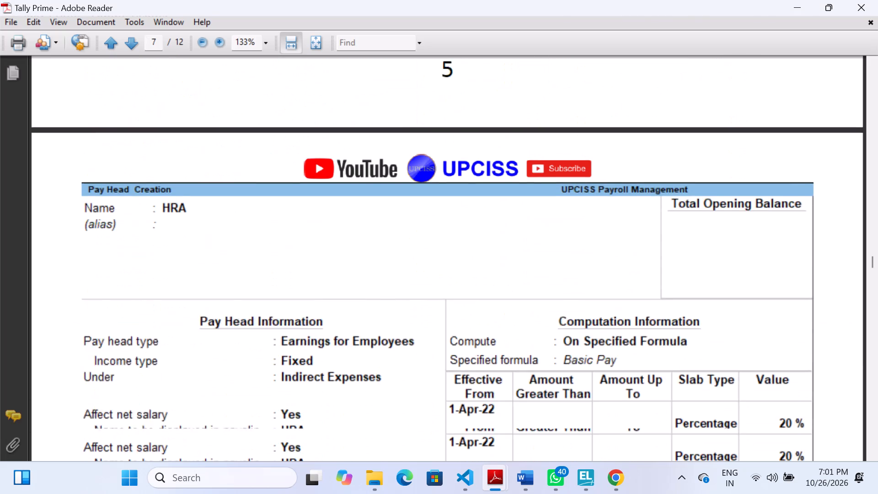
pyautogui.scroll(-7, 578, 293)
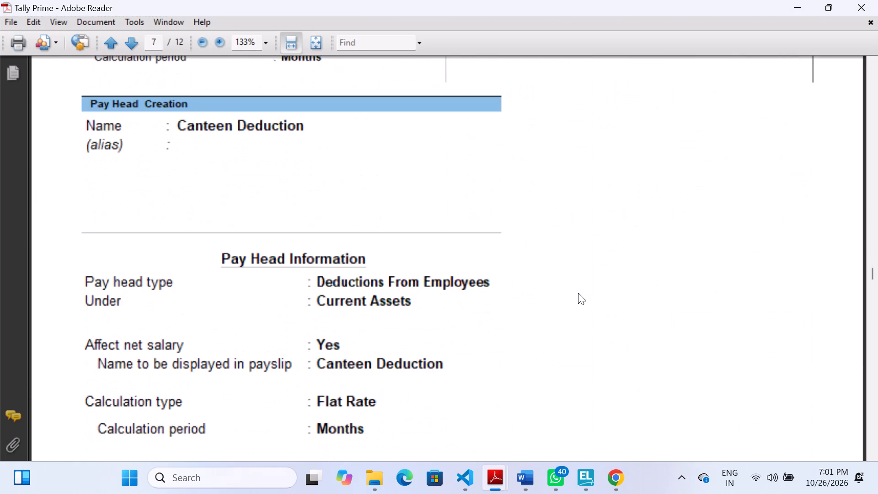
pyautogui.scroll(-7, 578, 293)
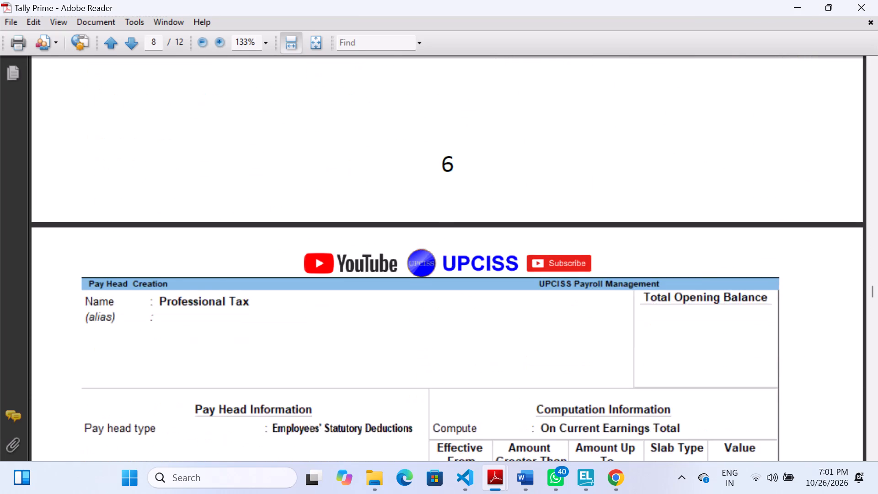
pyautogui.scroll(-4, 578, 293)
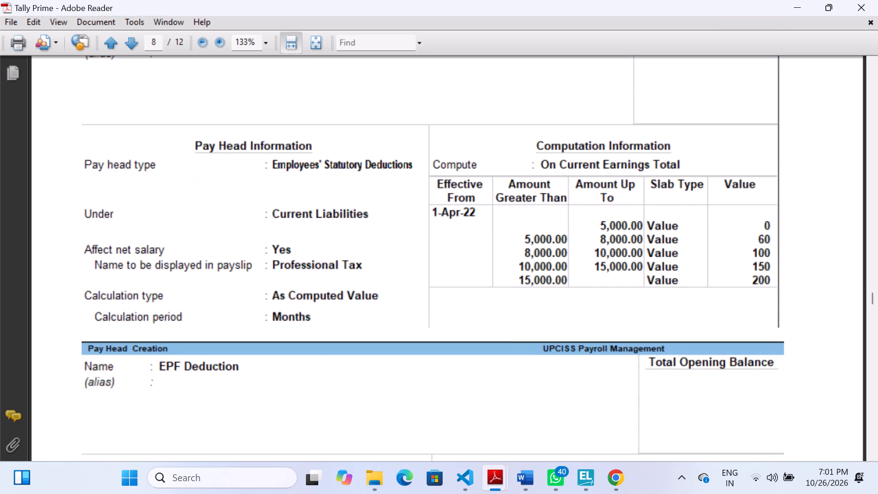
pyautogui.scroll(-1, 578, 293)
pyautogui.scroll(2, 574, 288)
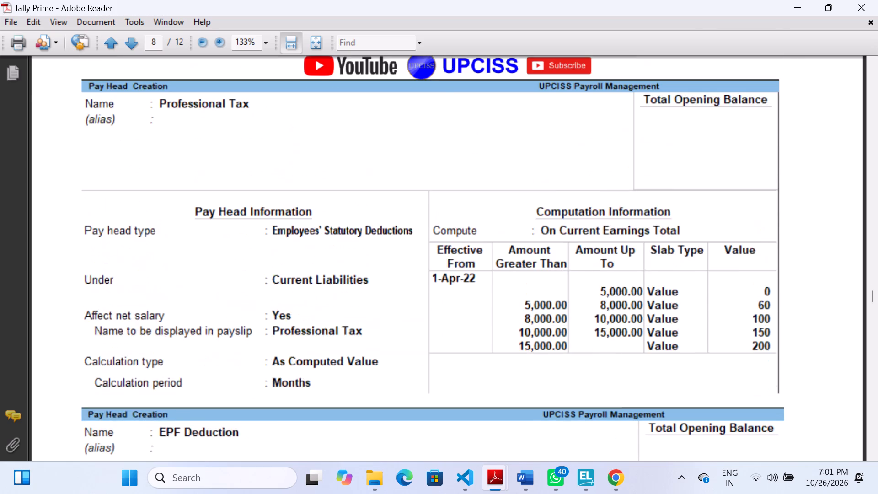
pyautogui.scroll(-1, 574, 288)
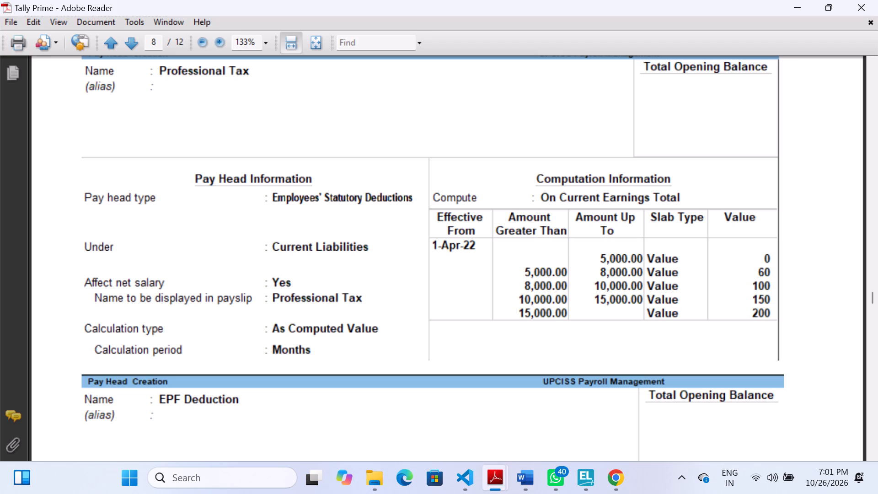
# Find the employee pay structure table on page 3 and read the Professional Tax slab rules.
pyautogui.moveTo(872, 294); pyautogui.dragTo(875, 236)
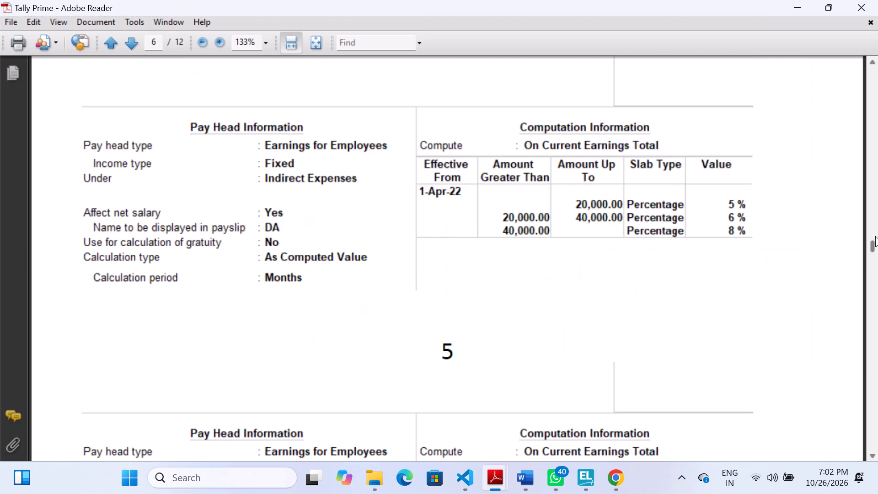
pyautogui.moveTo(875, 236); pyautogui.dragTo(875, 102)
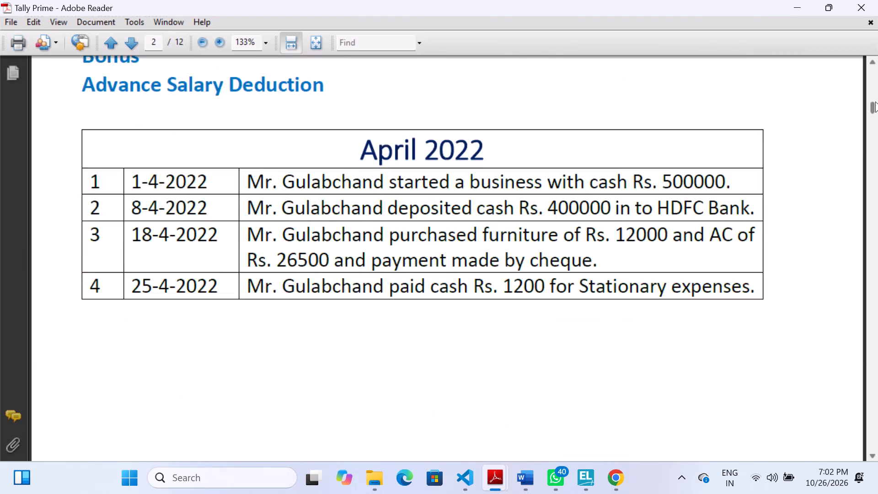
pyautogui.moveTo(875, 102); pyautogui.dragTo(875, 98)
pyautogui.scroll(-12, 658, 321)
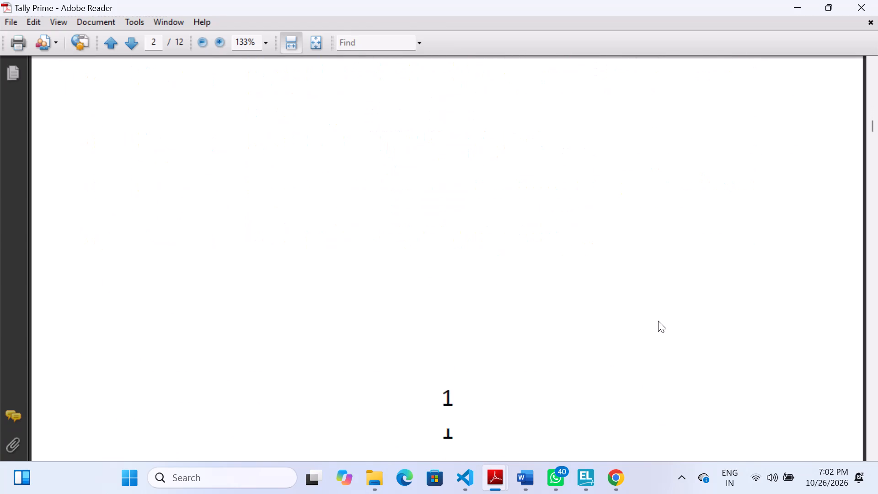
pyautogui.scroll(-7, 658, 321)
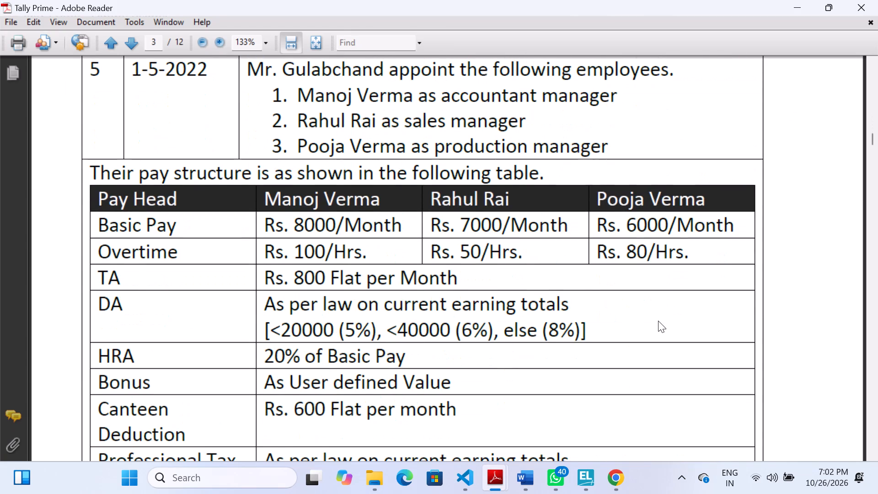
pyautogui.scroll(-3, 658, 321)
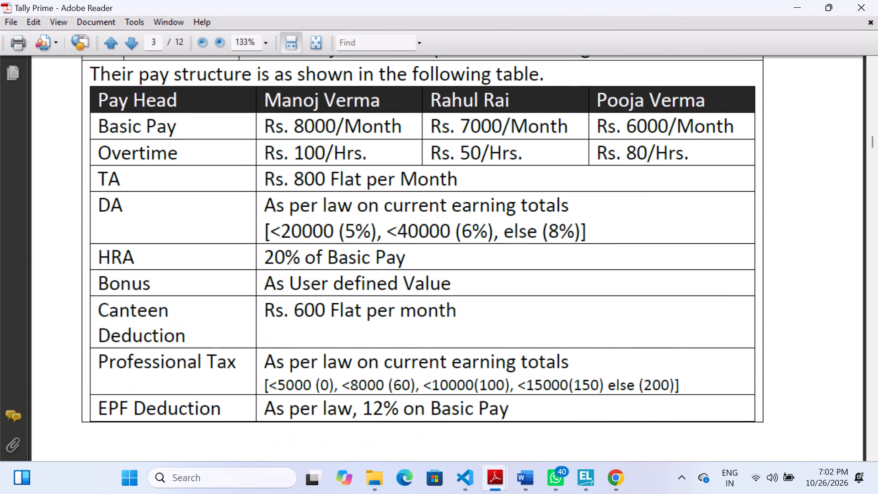
pyautogui.moveTo(273, 388); pyautogui.dragTo(327, 381)
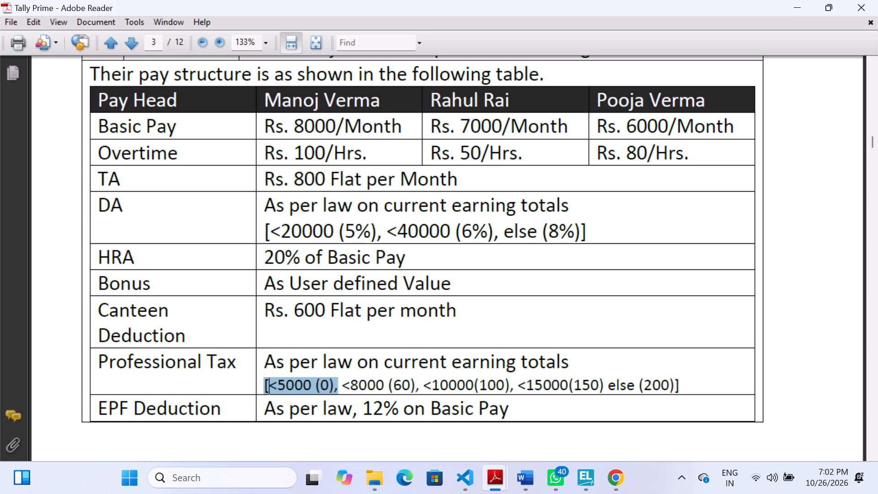
pyautogui.moveTo(340, 381); pyautogui.dragTo(405, 390)
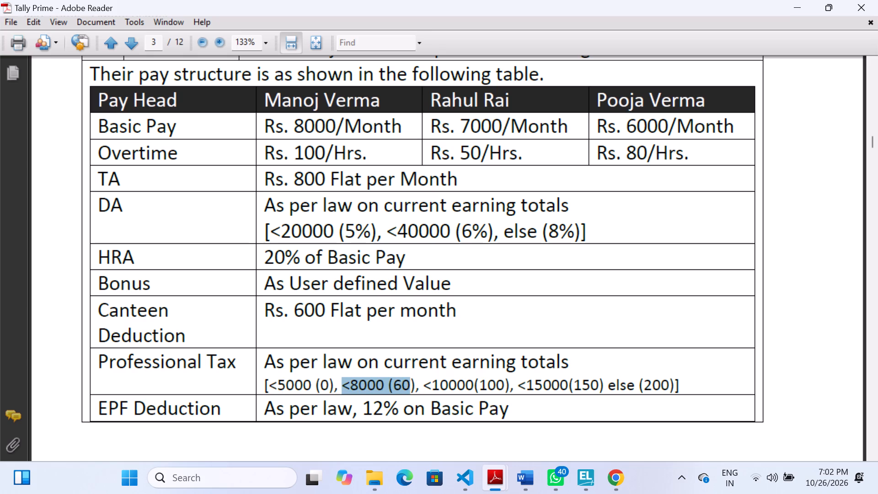
pyautogui.click(576, 367)
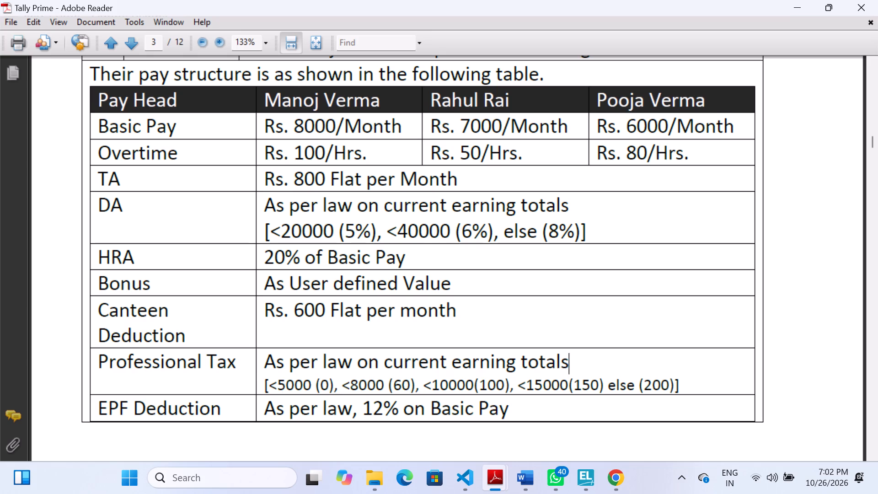
pyautogui.scroll(-1, 576, 367)
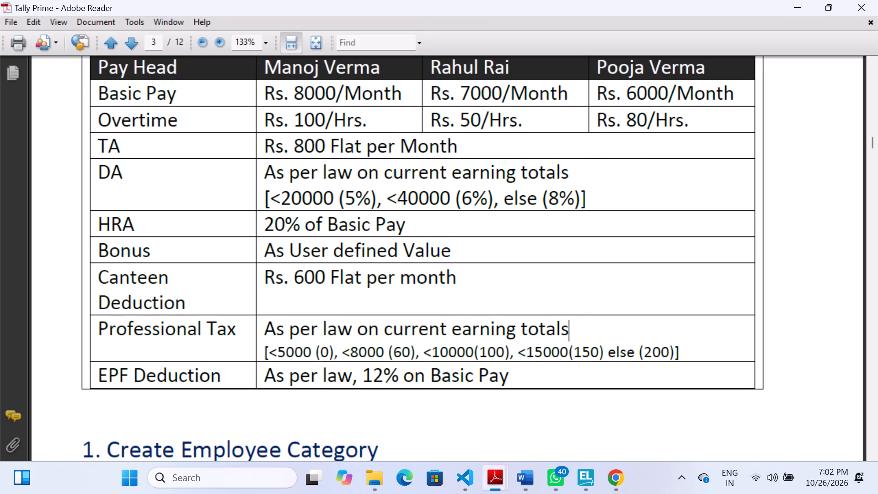
# Switch back to TallyPrime and keep As Computed Value as calculation type, with rounding method Not Applicable.
pyautogui.click(572, 460)
pyautogui.click(580, 478)
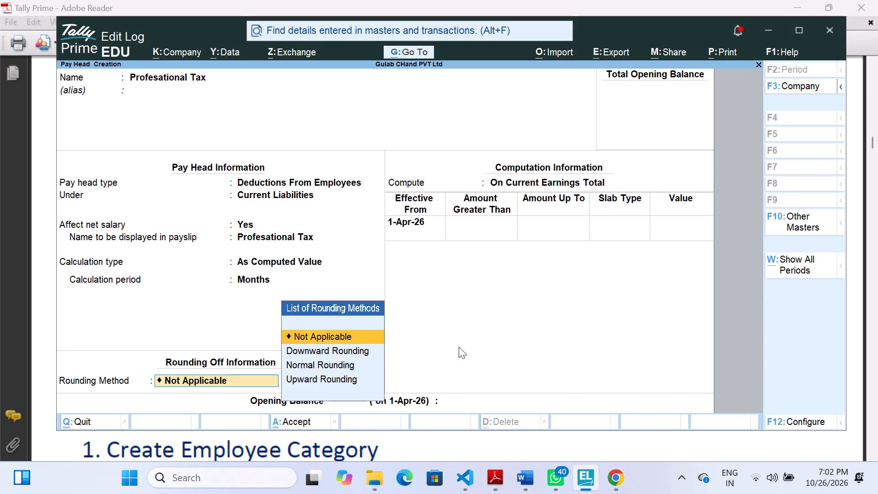
pyautogui.press('BackSpace')
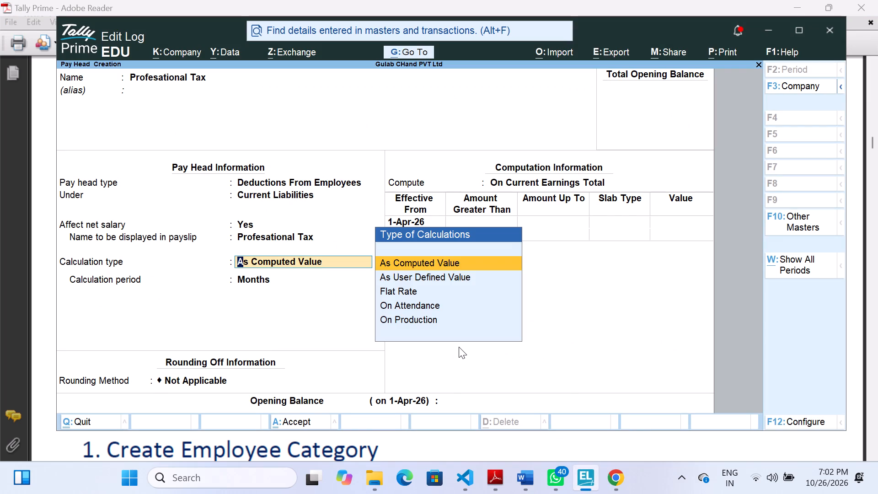
pyautogui.press('Return')
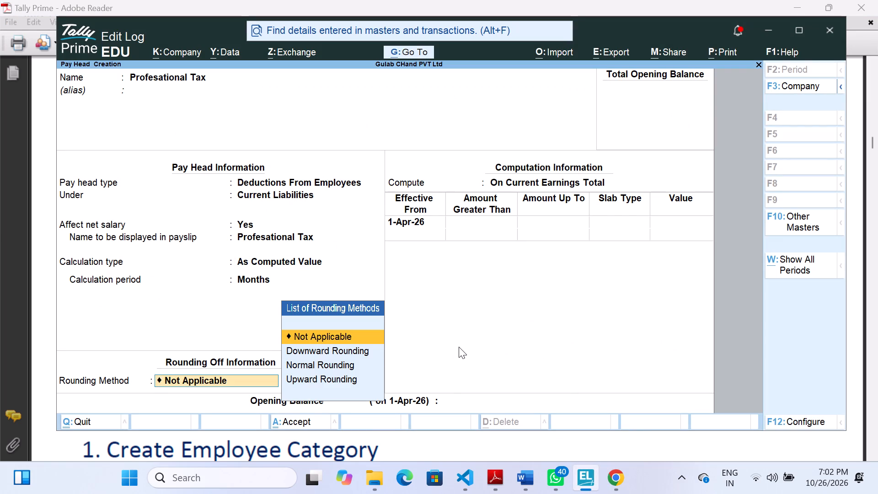
pyautogui.press('Return')
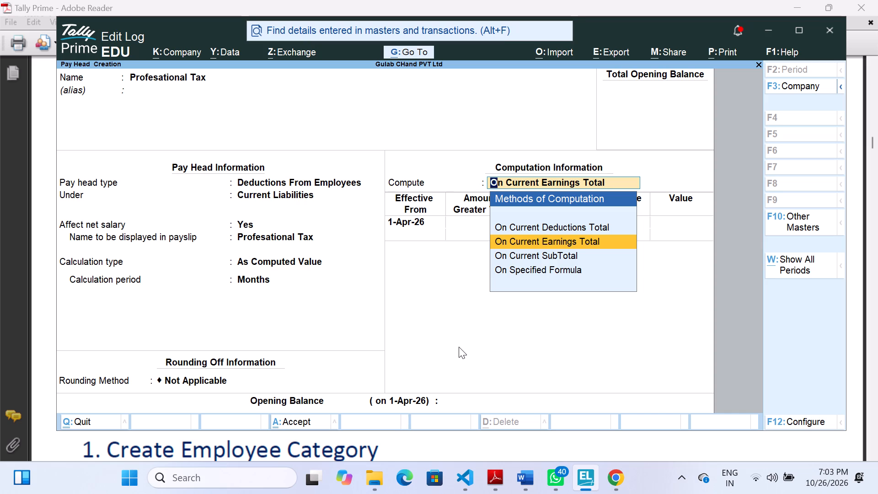
# Check the PDF's pay structure table for the total on which Professional Tax is computed.
pyautogui.press('Up')
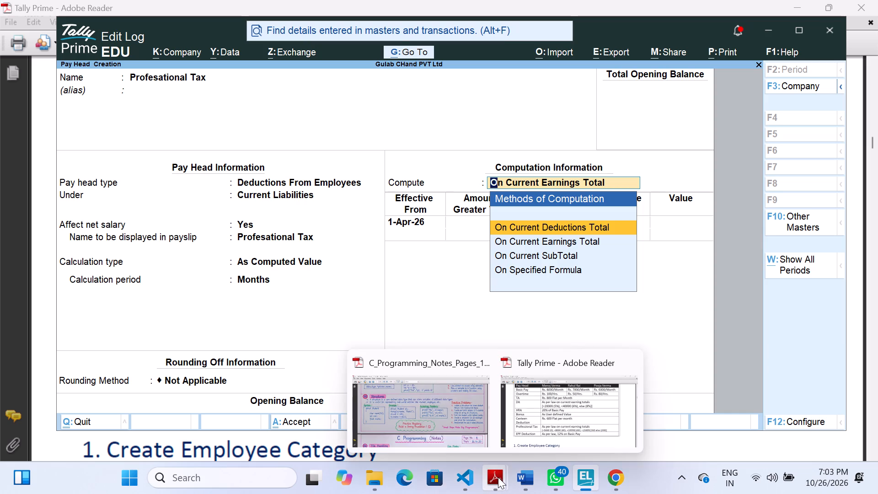
pyautogui.click(551, 424)
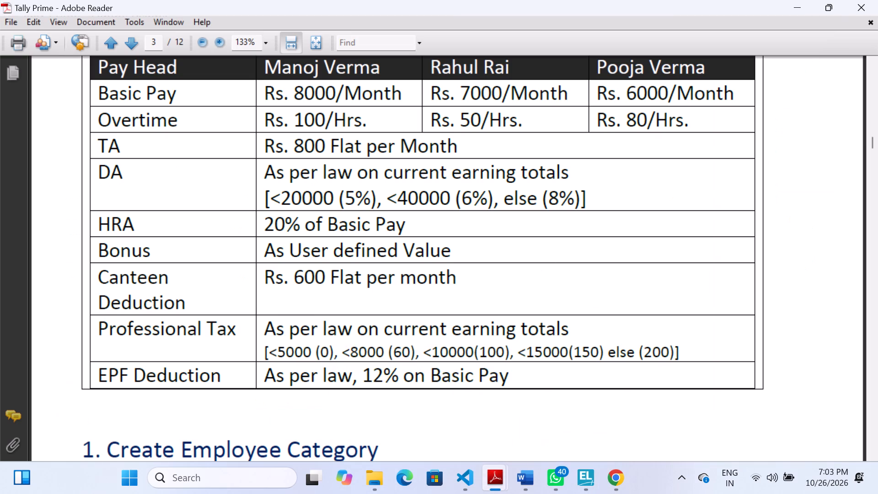
pyautogui.moveTo(385, 334); pyautogui.dragTo(455, 328)
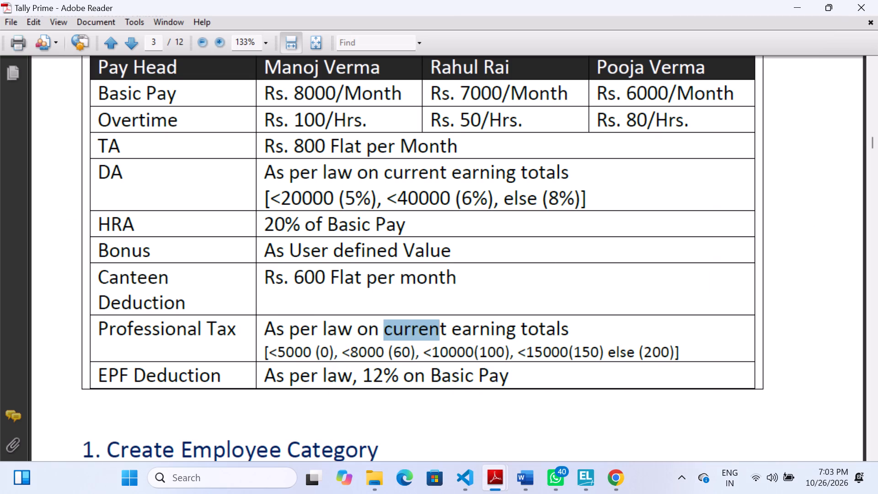
pyautogui.moveTo(455, 328); pyautogui.dragTo(501, 328)
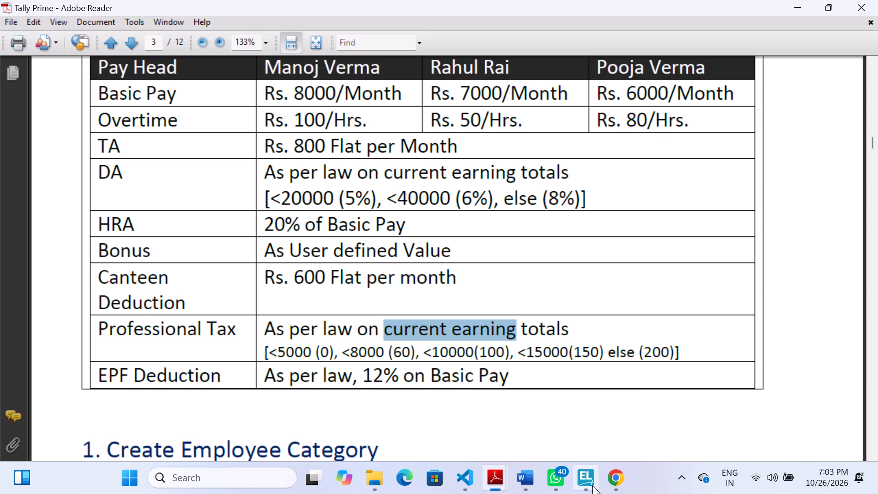
# Switch back to TallyPrime and set Profesational Tax to compute On Current Earnings Total, effective from 1-Apr-26.
pyautogui.click(594, 396)
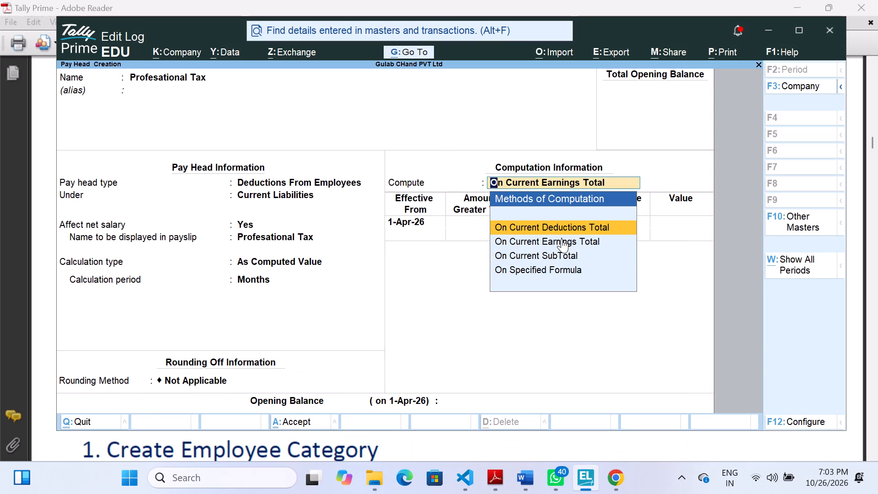
pyautogui.click(562, 239)
pyautogui.press('Return')
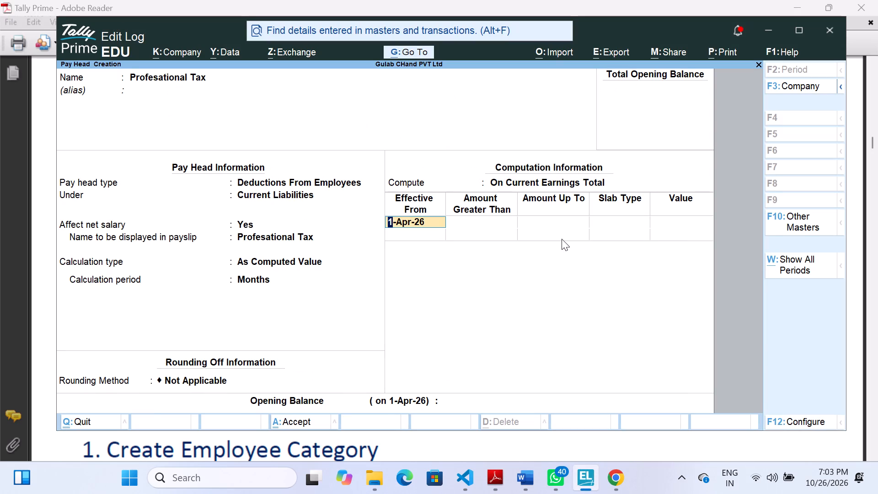
pyautogui.press('Return')
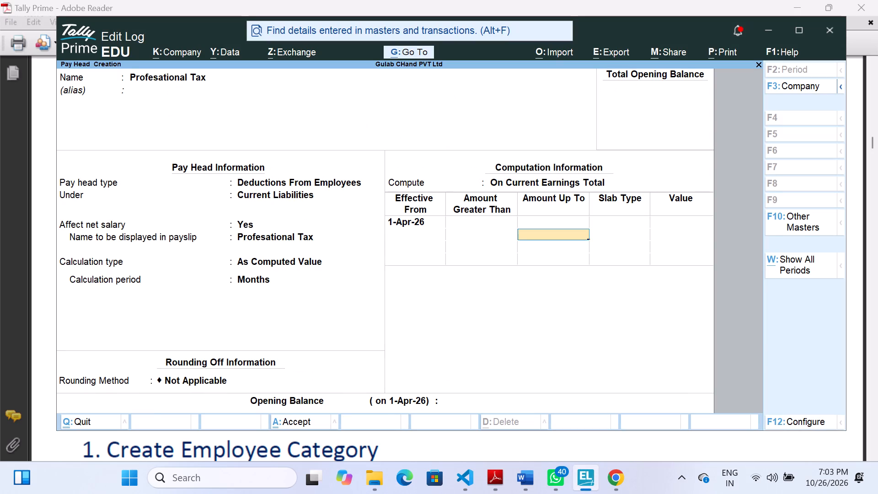
# Add the first two Value-type tax slabs: up to 5,000 with value 0, and up to 8,000 with value 60.
pyautogui.write('5000')
pyautogui.press('Return')
pyautogui.press('Down')
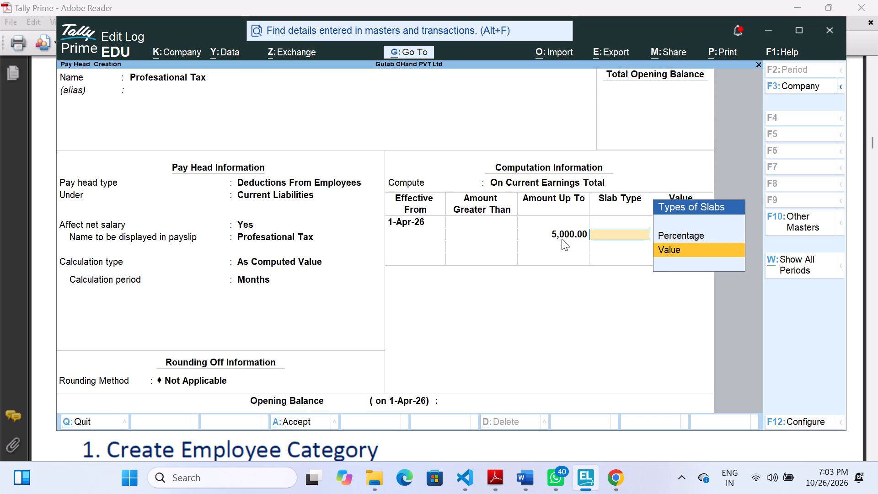
pyautogui.press('Return')
pyautogui.press('0')
pyautogui.press('Return')
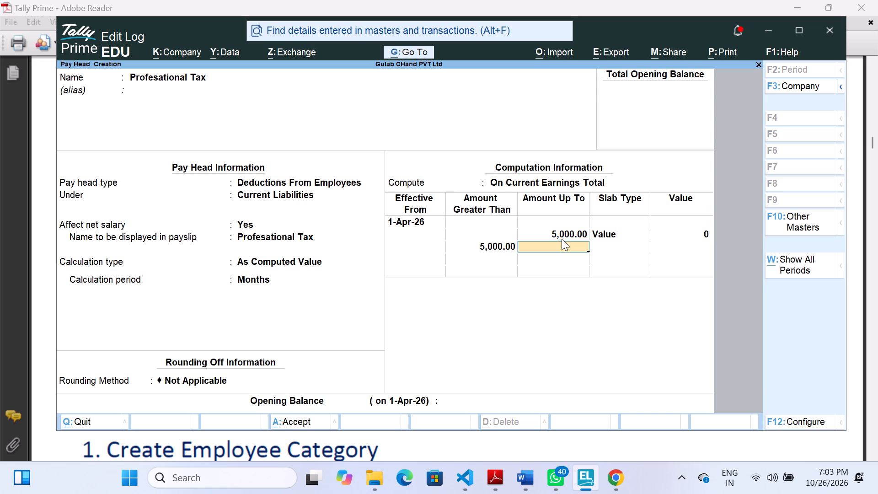
pyautogui.write('8000')
pyautogui.press('Return')
pyautogui.press('Down')
pyautogui.press('Return')
pyautogui.write('60')
pyautogui.press('Return')
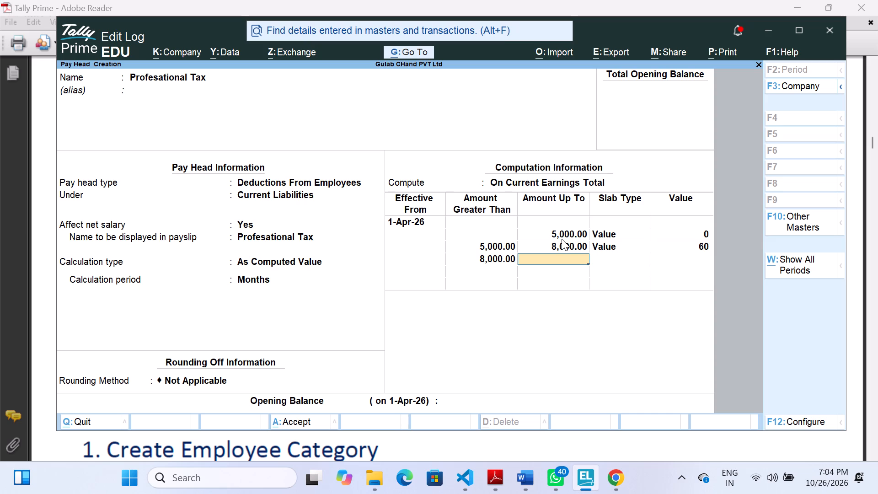
# Add two more Value-type tax slabs: up to 10,000 with value 100, and up to 15,000 with value 150.
pyautogui.write('10000')
pyautogui.press('Return')
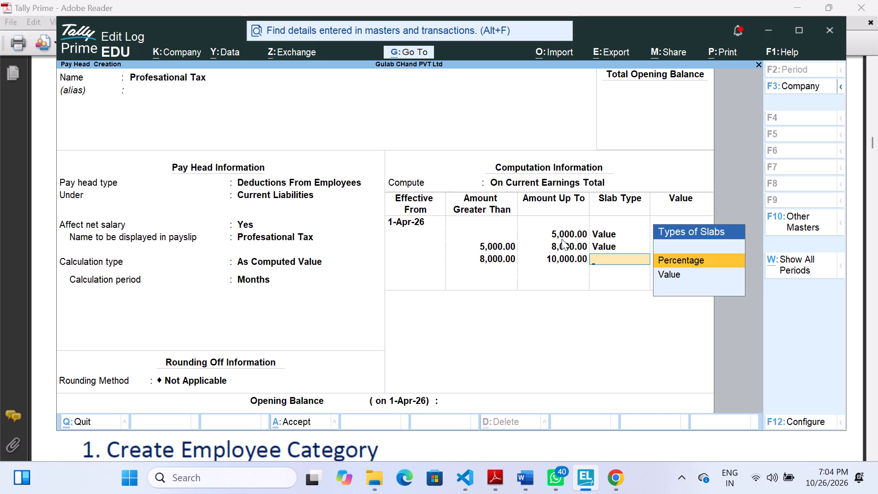
pyautogui.press('Down')
pyautogui.press('Return')
pyautogui.write('100')
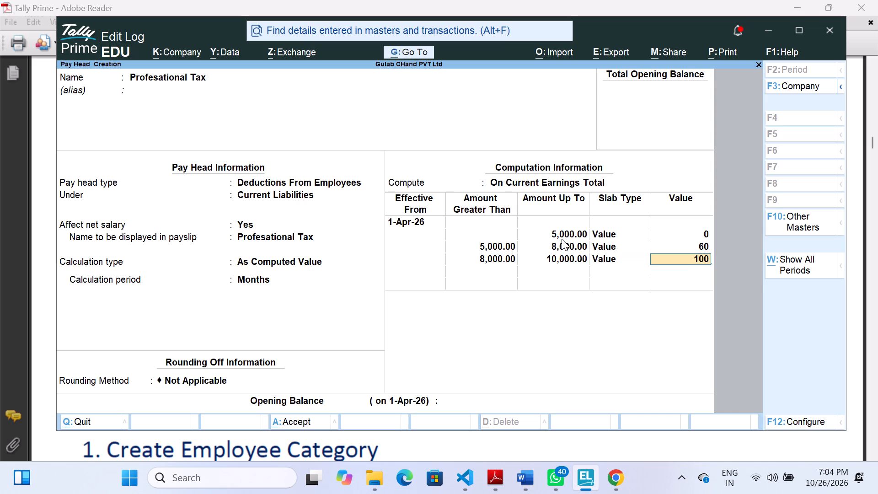
pyautogui.press('Return')
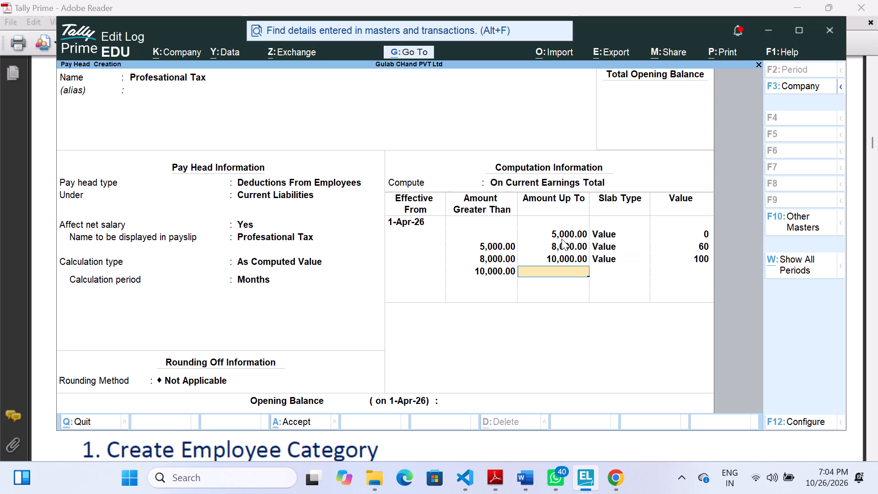
pyautogui.write('15000')
pyautogui.press('Return')
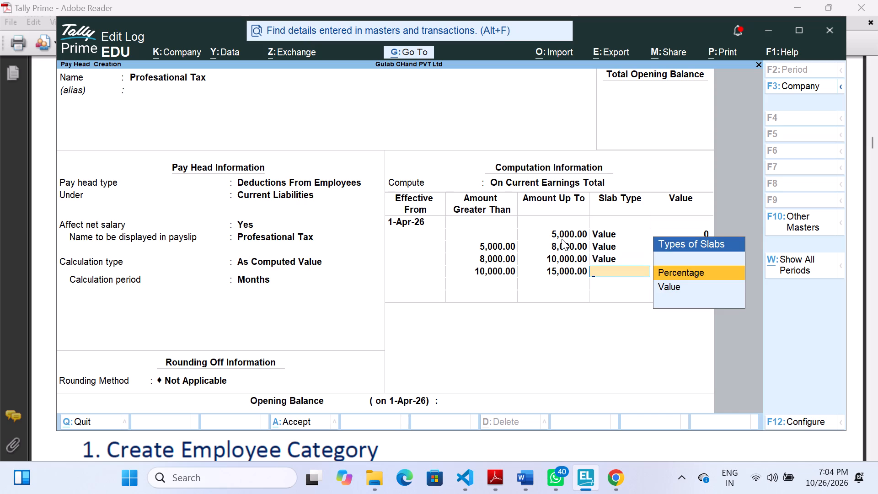
pyautogui.press('Down')
pyautogui.press('Return')
pyautogui.press('1')
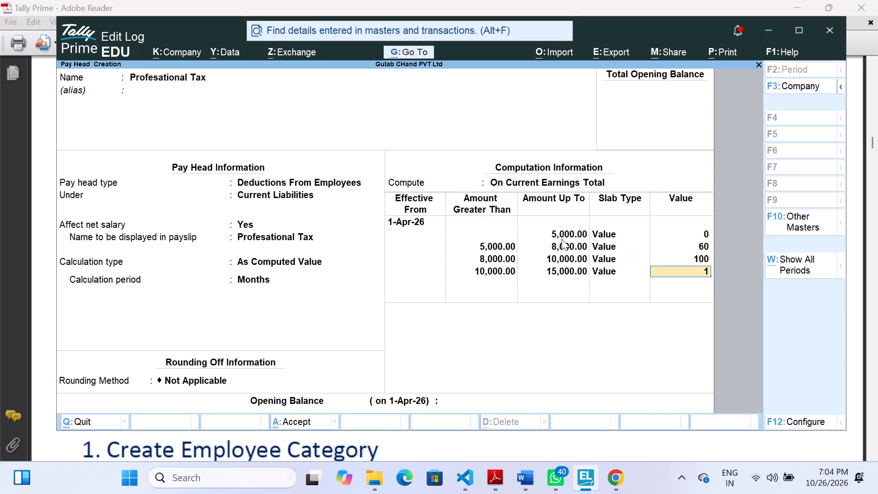
pyautogui.write('50')
pyautogui.press('Return')
# Add the final open-ended Value slab of 200 above 15,000 and save the Profesational Tax pay head.
pyautogui.press('Return')
pyautogui.press('Down')
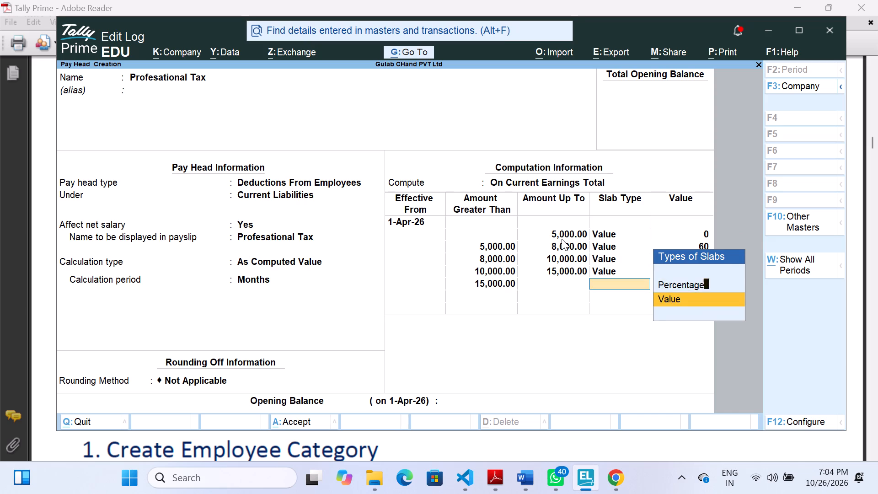
pyautogui.press('Return')
pyautogui.write('200')
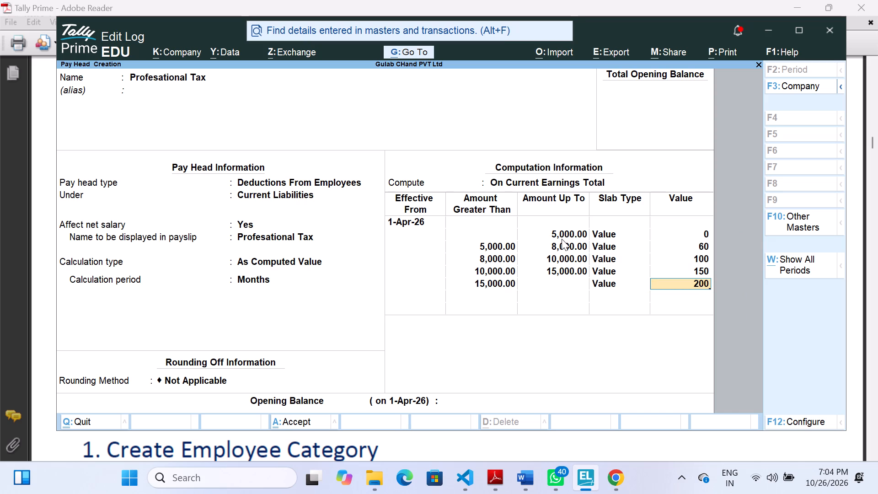
pyautogui.press('Return')
pyautogui.press('Return')
pyautogui.press('Return')
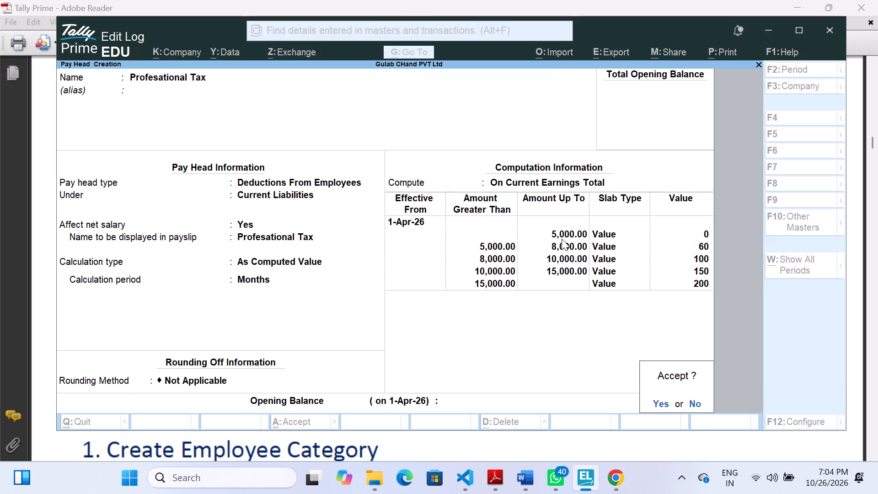
pyautogui.press('Return')
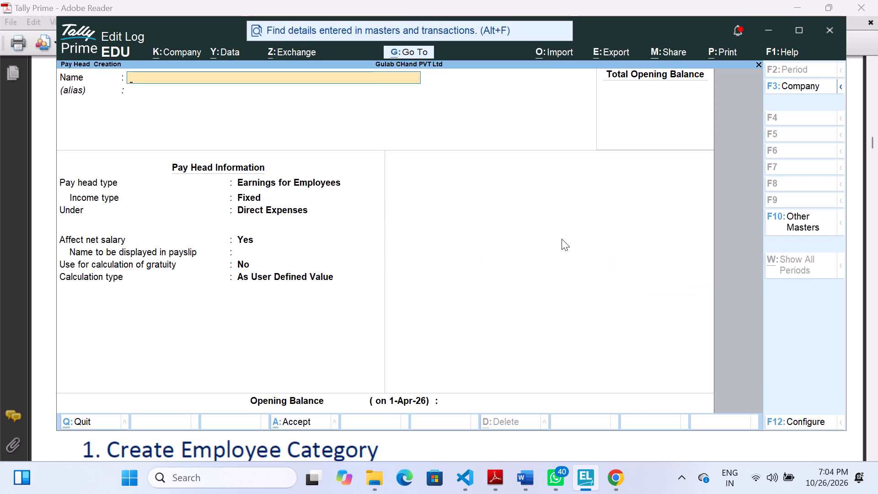
# Start a pay head named EPF Deduction, type Deductions From Employees, under Current Liabilities, keeping Affect net salary at Yes.
pyautogui.write('EPF Ded')
pyautogui.write('uction')
pyautogui.press('Return')
pyautogui.press('Return')
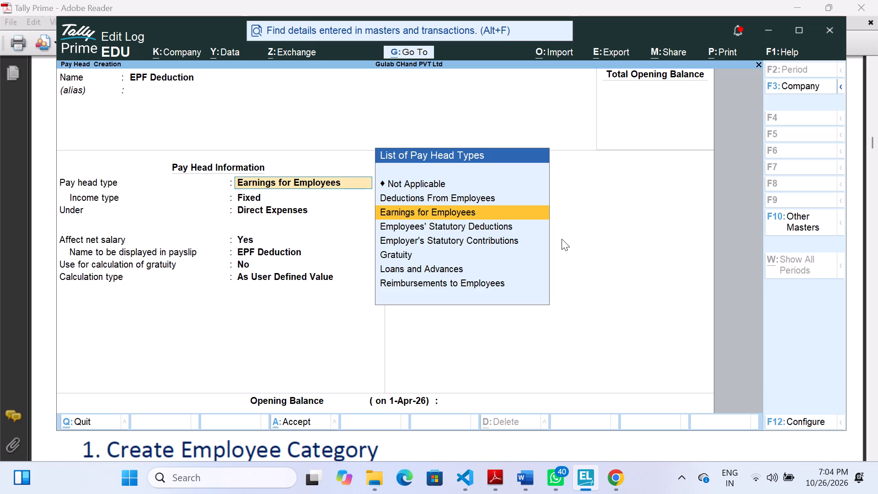
pyautogui.press('Up')
pyautogui.press('Return')
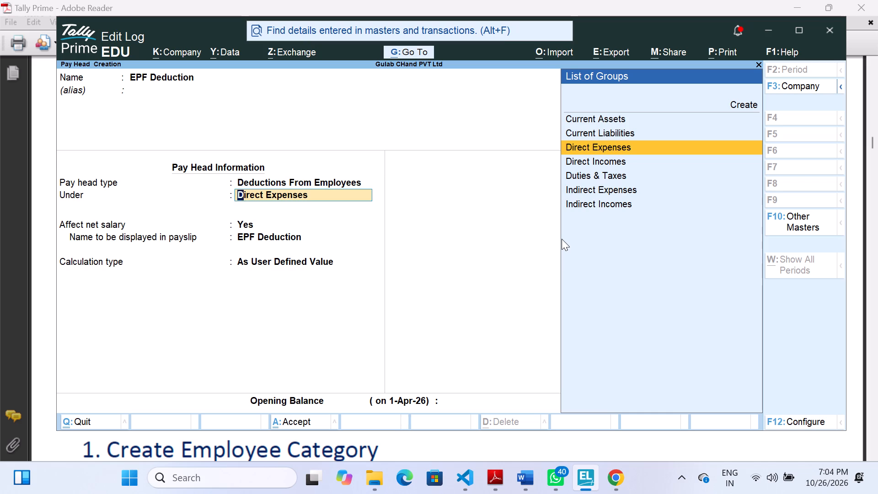
pyautogui.press('Up')
pyautogui.press('Return')
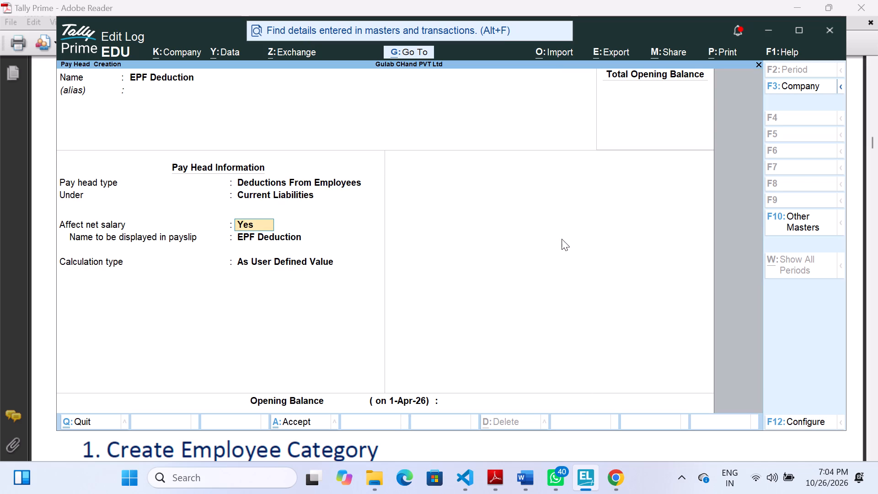
pyautogui.press('Down')
pyautogui.press('Return')
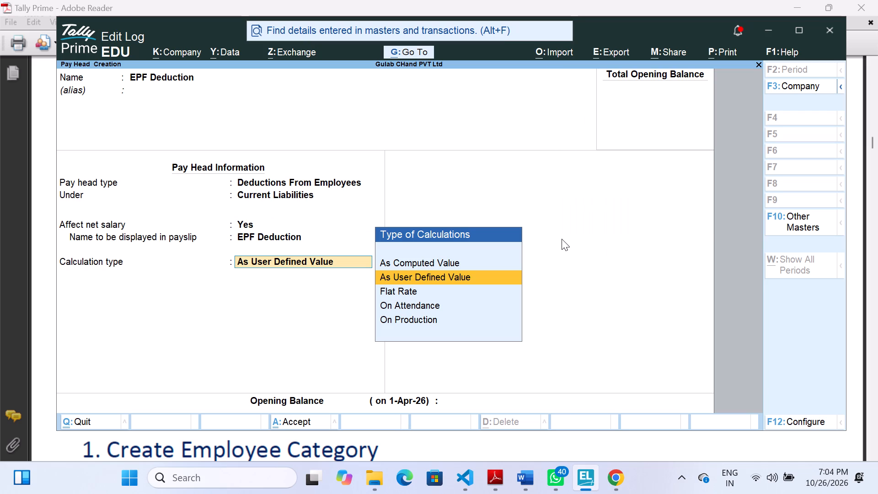
# Calculate EPF Deduction As Computed Value with rounding Not Applicable, using a specified formula of Basic Pay, effective from 1-Apr-26.
pyautogui.press('Up')
pyautogui.press('Return')
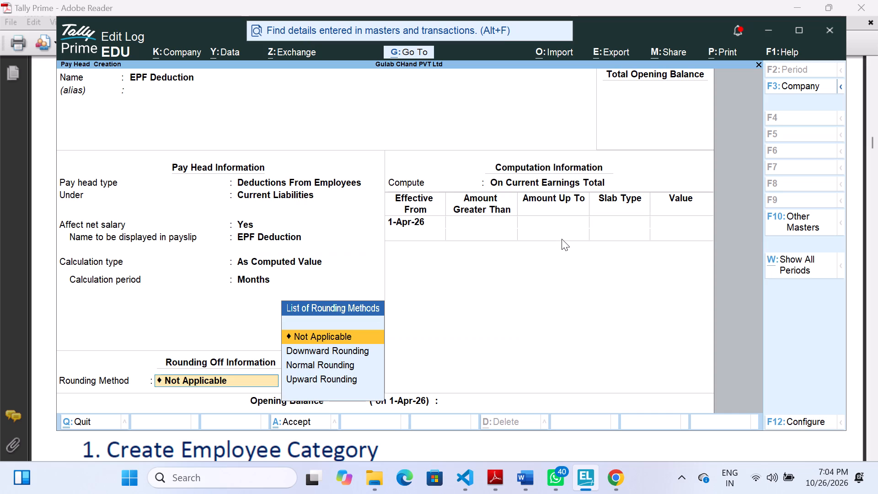
pyautogui.press('Return')
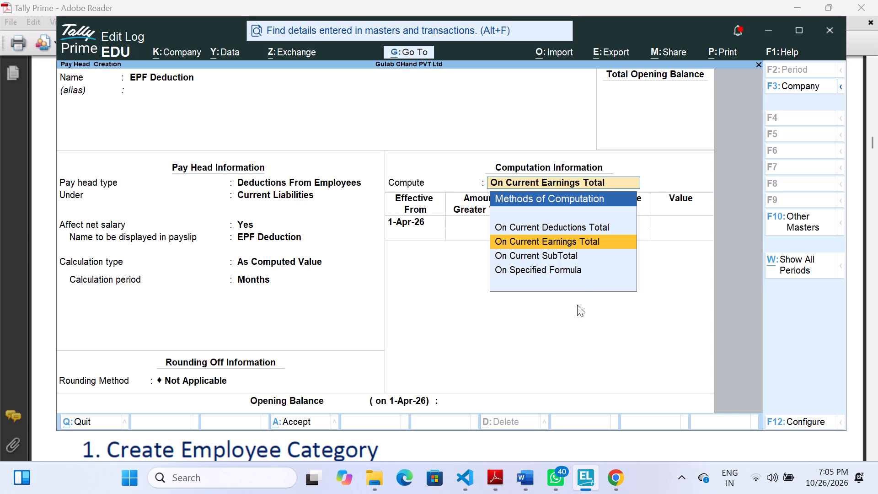
pyautogui.press('Down')
pyautogui.press('Down')
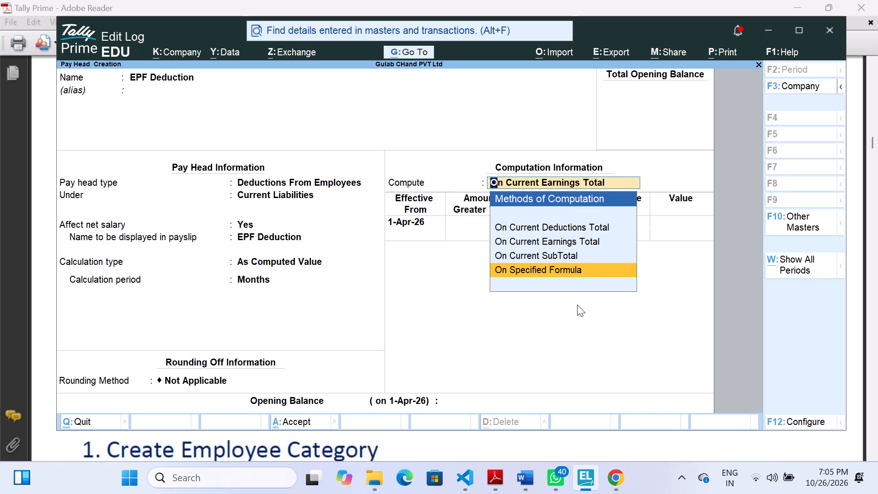
pyautogui.press('Return')
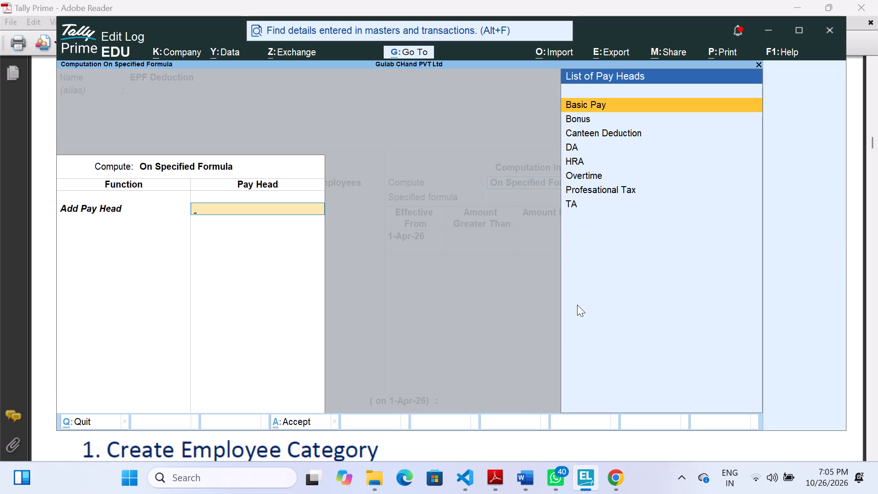
pyautogui.press('Return')
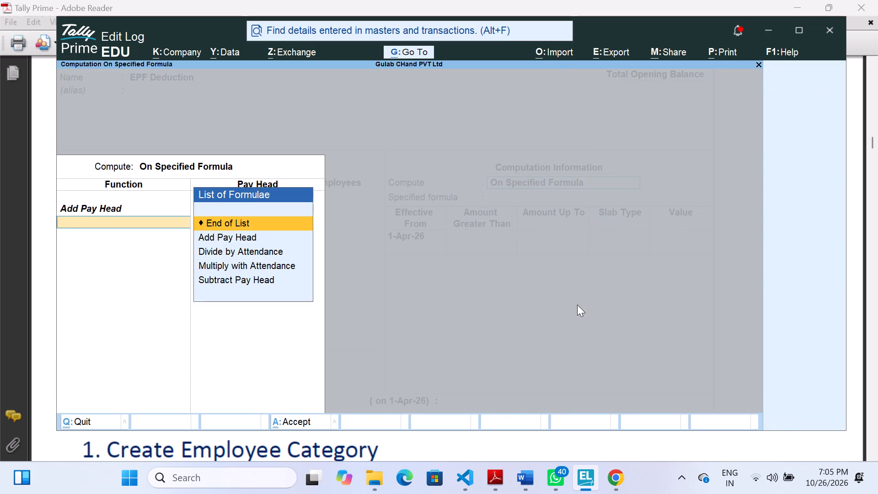
pyautogui.press('Return')
pyautogui.press('Return')
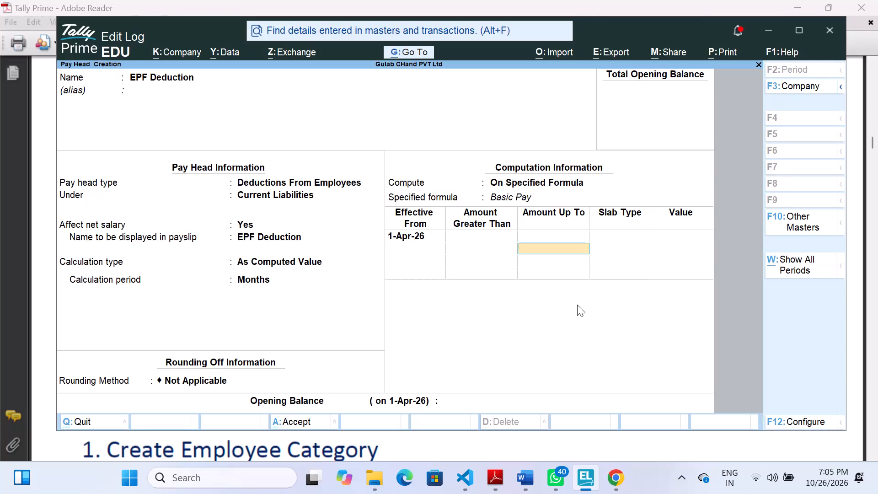
# Add a 12 percent slab with no upper amount, save the EPF Deduction pay head and return to the Gateway of Tally.
pyautogui.press('Return')
pyautogui.press('Return')
pyautogui.write('12')
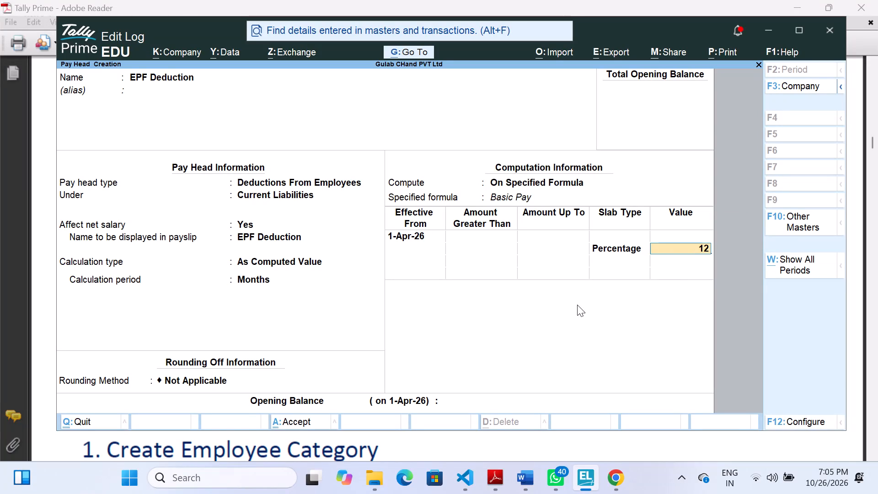
pyautogui.press('Return')
pyautogui.press('Return')
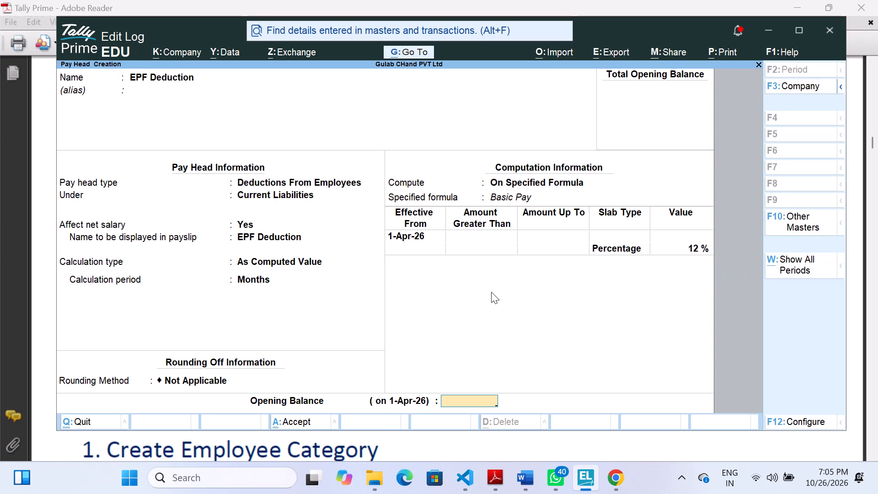
pyautogui.press('Return')
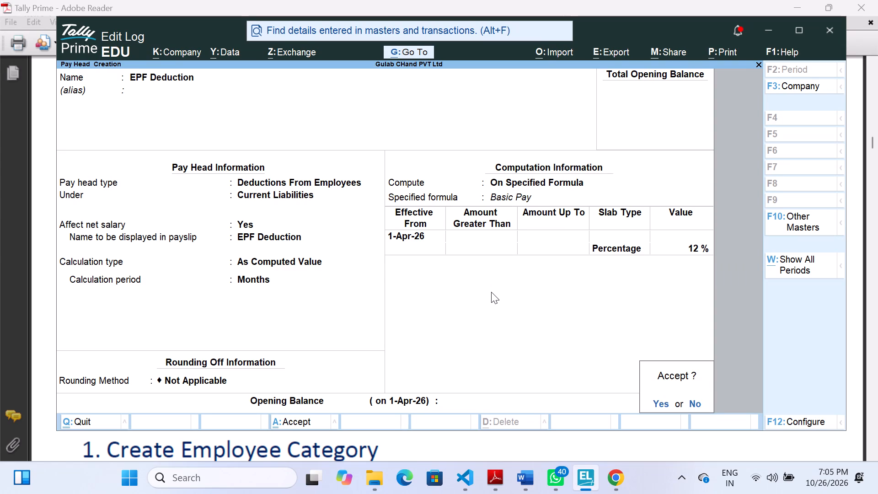
pyautogui.press('Return')
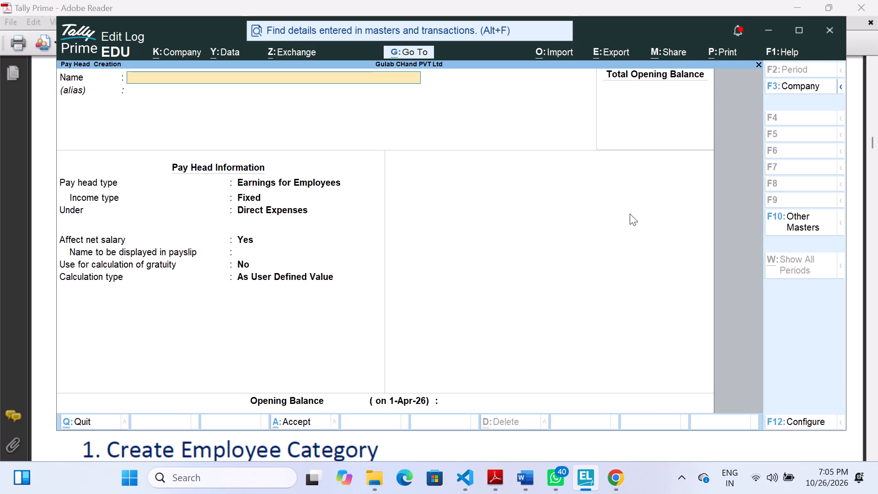
pyautogui.press('Escape')
pyautogui.press('Escape')
pyautogui.press('Escape')
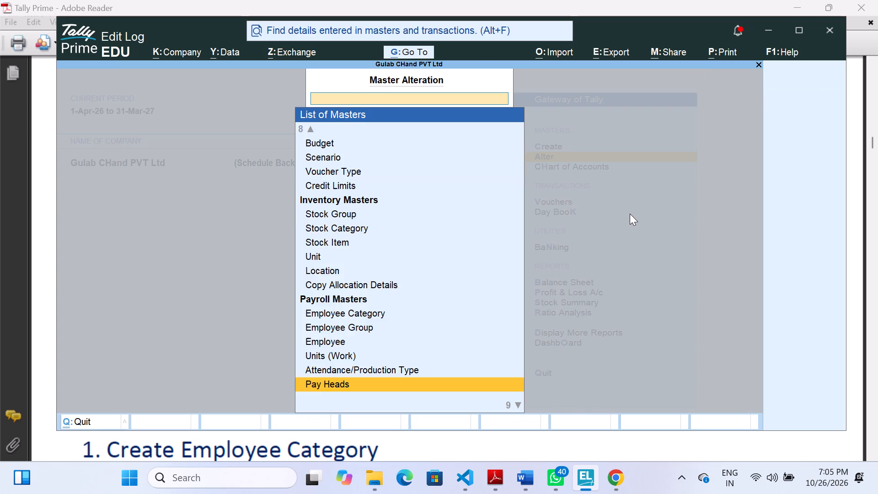
pyautogui.press('Escape')
# Open Define Salary for the first employee listed under the Manager group and set the effective date to 1-Apr-26.
pyautogui.press('Return')
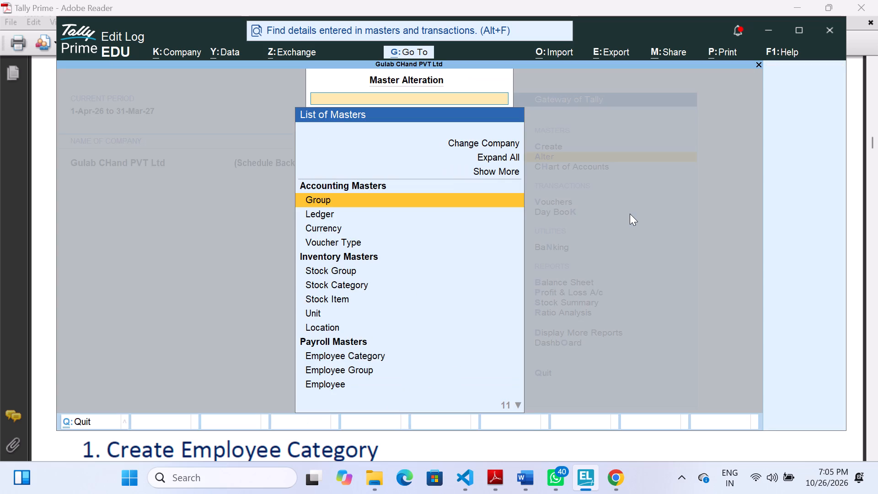
pyautogui.press('Down')
pyautogui.press('Down')
pyautogui.press('Down')
pyautogui.press('Down')
pyautogui.press('Down')
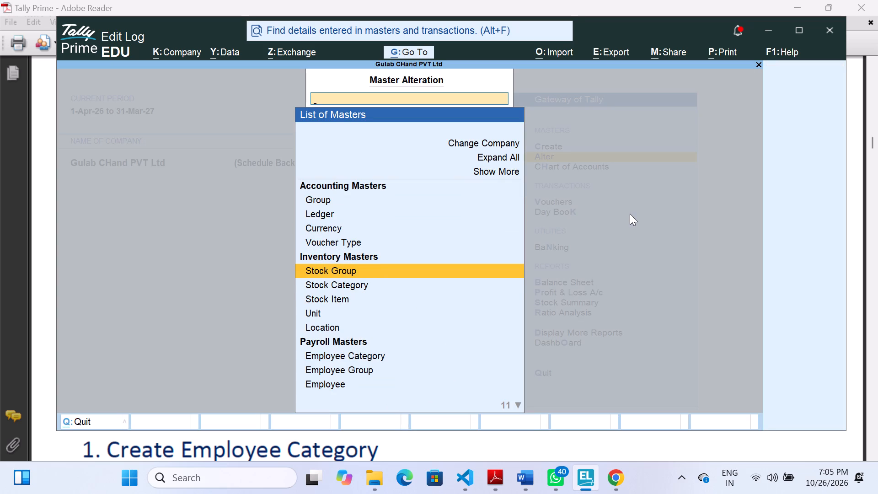
pyautogui.press('Down')
pyautogui.press('Down')
pyautogui.press('Down')
pyautogui.press('Down')
pyautogui.press('Down')
pyautogui.press('Down')
pyautogui.press('Down')
pyautogui.press('Down')
pyautogui.press('Down')
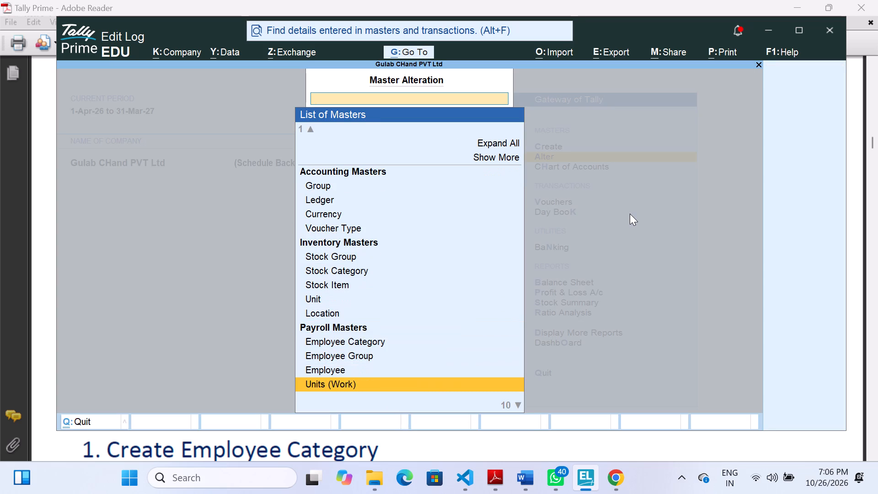
pyautogui.press('Down')
pyautogui.press('Down')
pyautogui.press('Down')
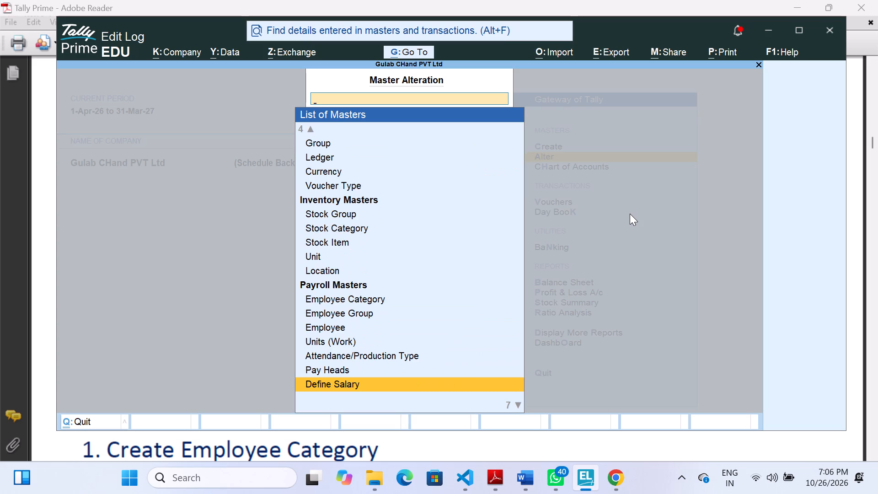
pyautogui.press('Return')
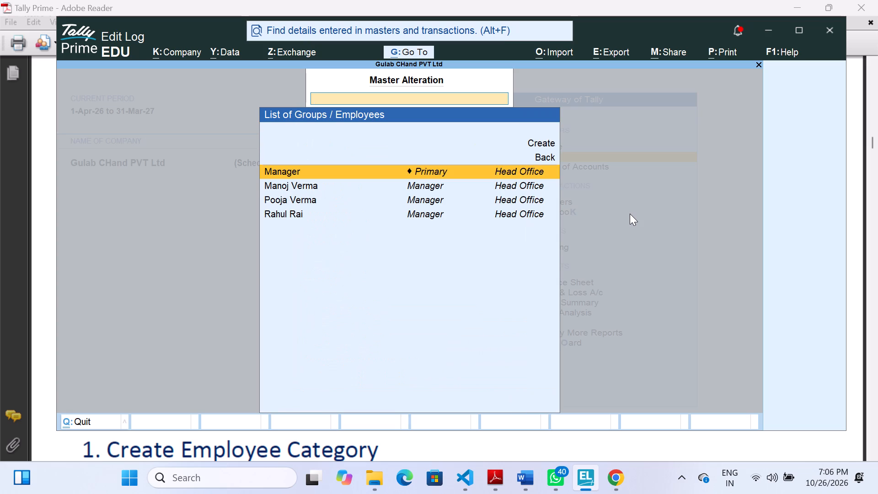
pyautogui.press('Down')
pyautogui.press('Return')
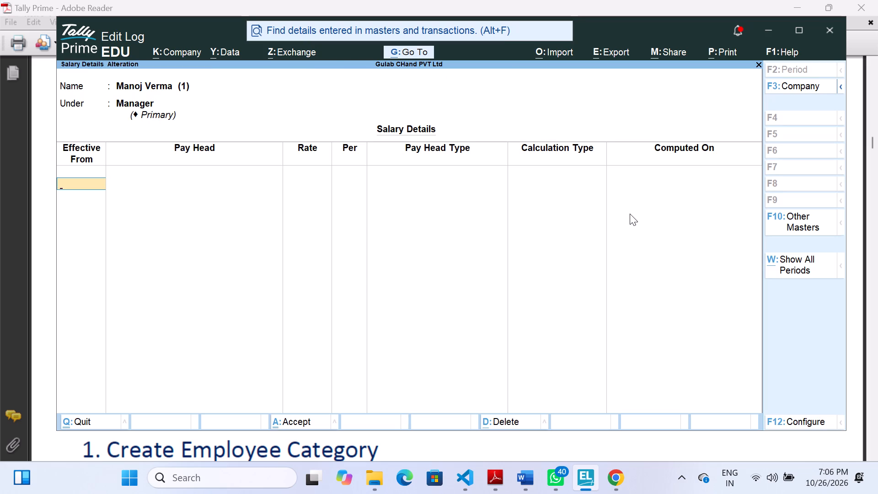
pyautogui.press('Return')
pyautogui.press('BackSpace')
pyautogui.write('1 4 26')
pyautogui.press('Return')
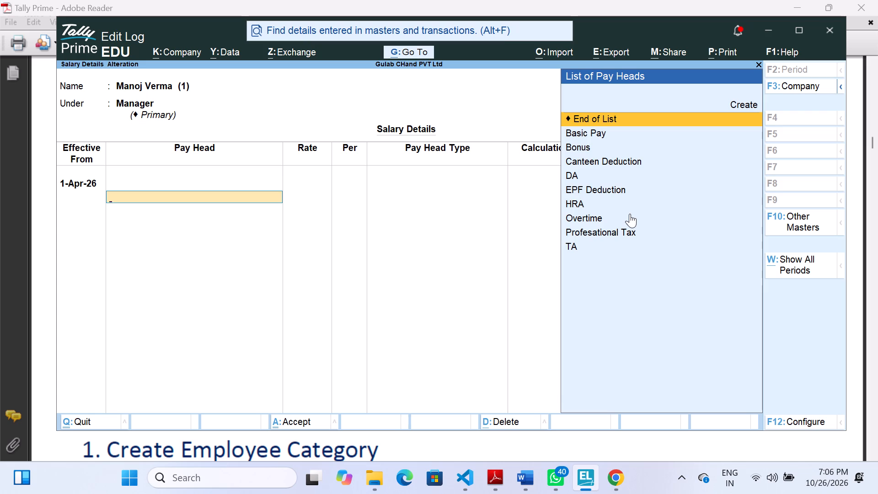
# Add Basic Pay at a rate of 8,000 and Overtime at a rate of 100 to the first employee's salary details.
pyautogui.press('Down')
pyautogui.press('Return')
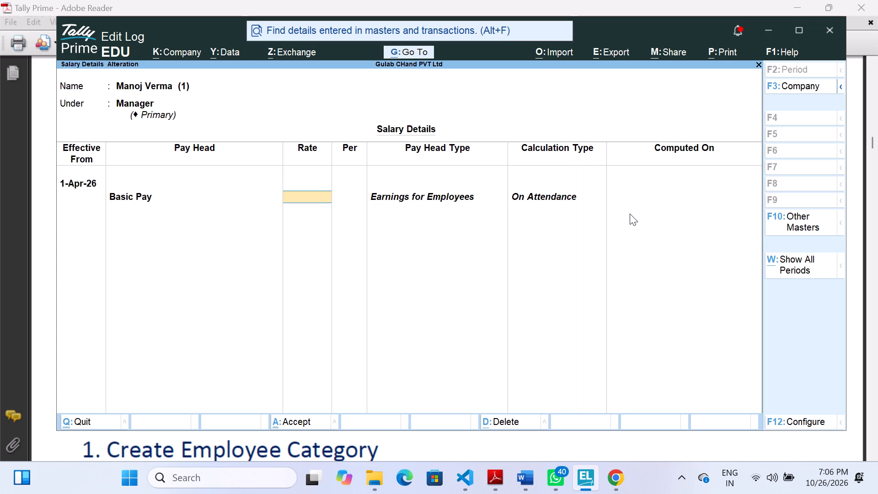
pyautogui.write('8000')
pyautogui.press('Return')
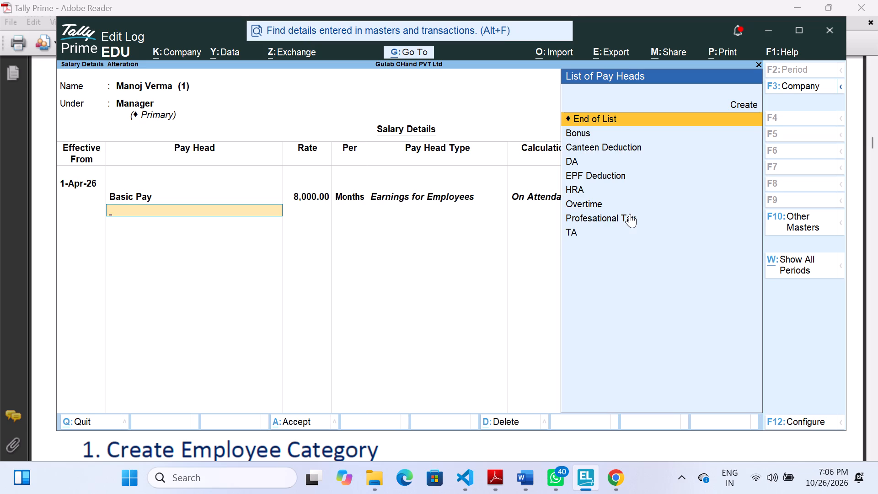
pyautogui.press('Down')
pyautogui.press('Down')
pyautogui.press('Down')
pyautogui.press('Down')
pyautogui.press('Down')
pyautogui.press('Down')
pyautogui.press('Return')
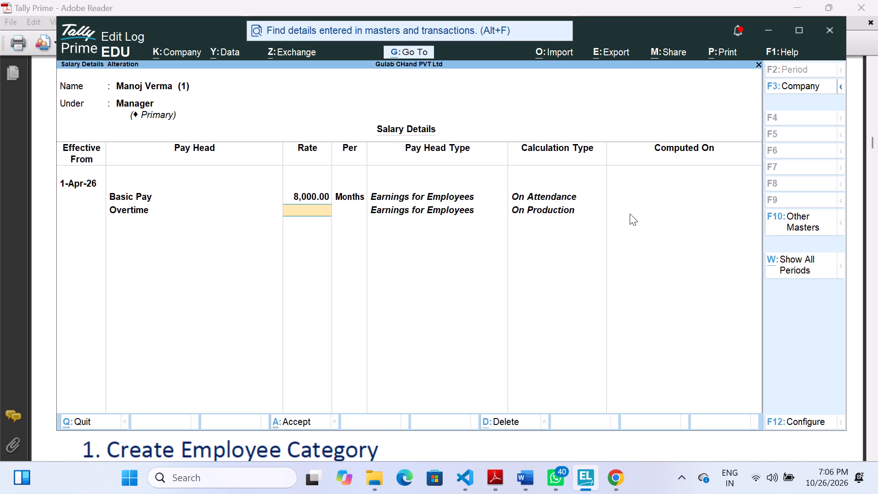
pyautogui.write('100')
pyautogui.press('Return')
pyautogui.press('Return')
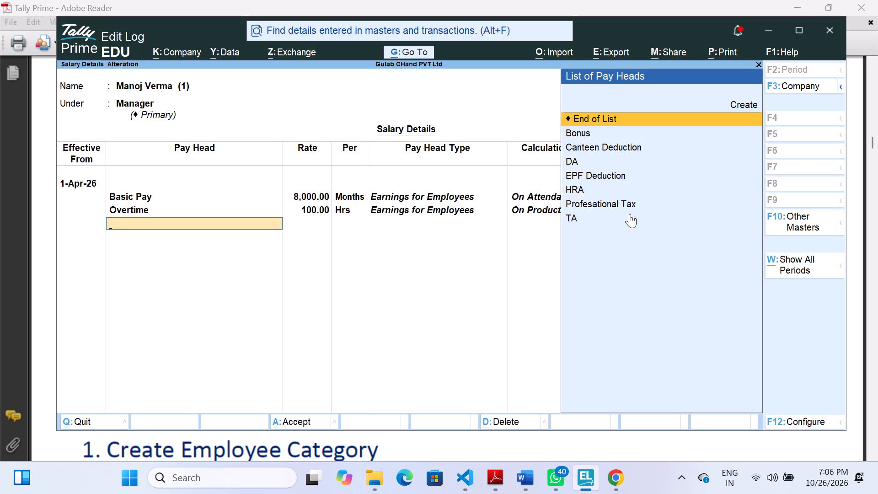
# Add the TA pay head at a rate of 800 below Overtime.
pyautogui.press('Down')
pyautogui.press('Down')
pyautogui.press('Down')
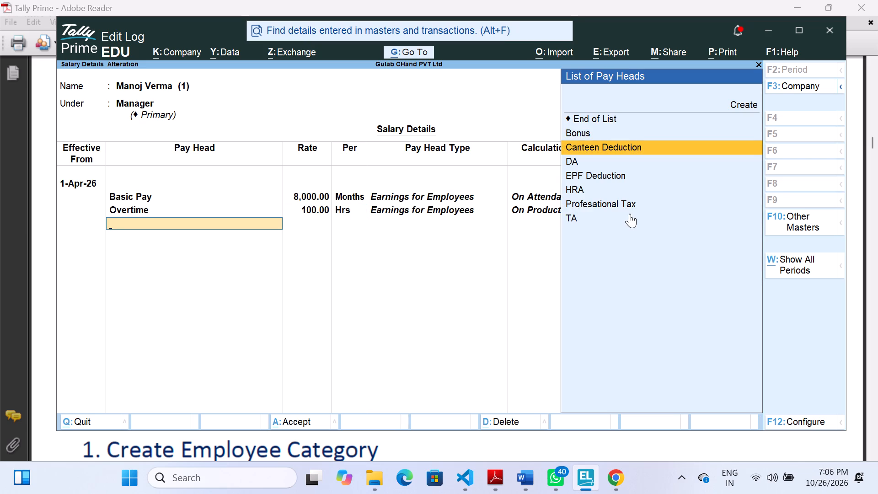
pyautogui.press('Down')
pyautogui.press('Down')
pyautogui.press('Down')
pyautogui.press('Down')
pyautogui.press('Return')
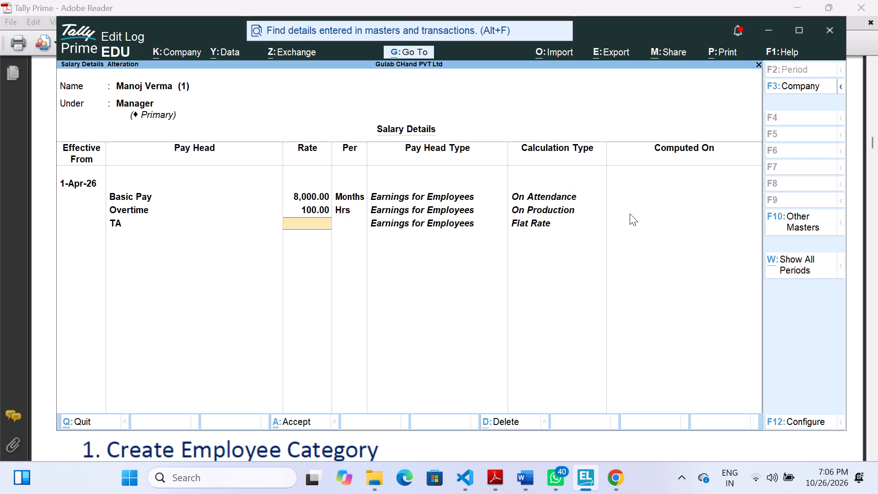
pyautogui.write('800')
pyautogui.press('Return')
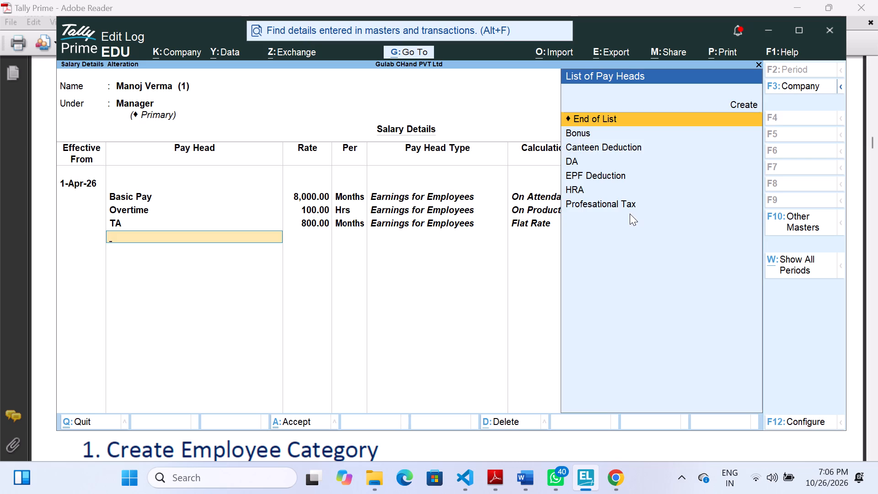
# Add the remaining earnings pay heads DA, HRA and Bonus, in that order, below TA.
pyautogui.press('Down')
pyautogui.press('Down')
pyautogui.press('Down')
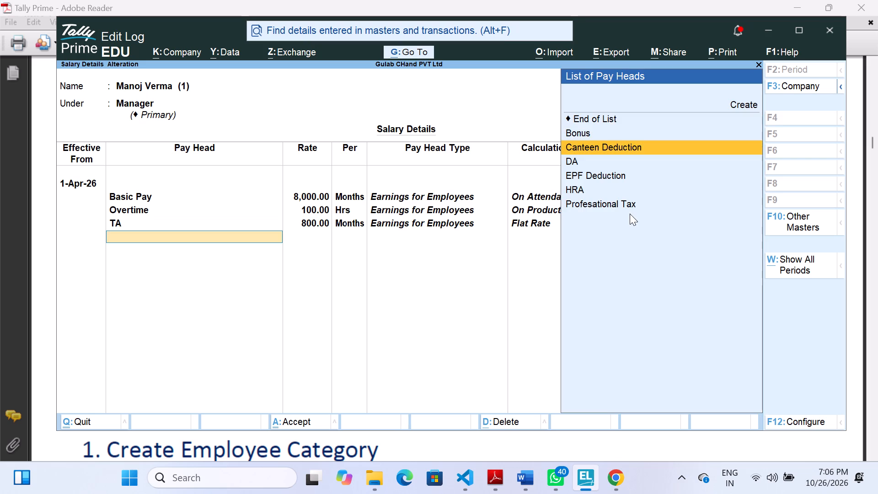
pyautogui.press('Return')
pyautogui.press('Down')
pyautogui.press('Down')
pyautogui.press('Down')
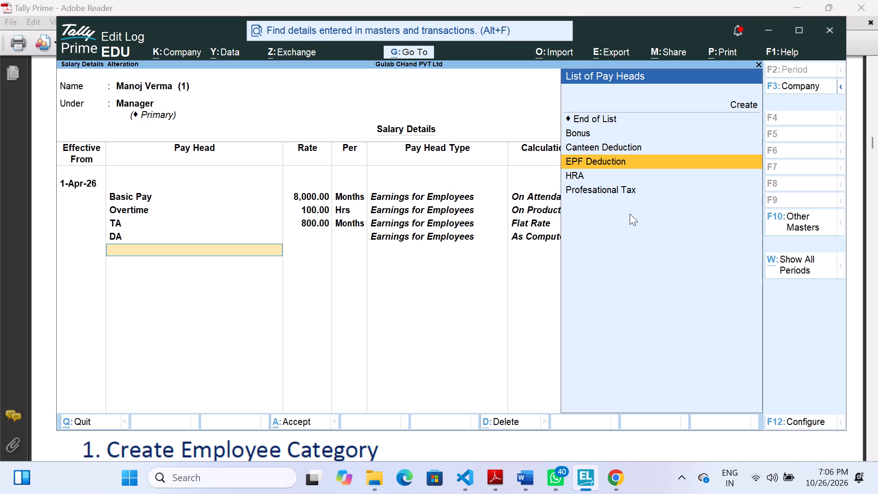
pyautogui.press('Down')
pyautogui.press('Return')
pyautogui.press('Down')
pyautogui.press('Return')
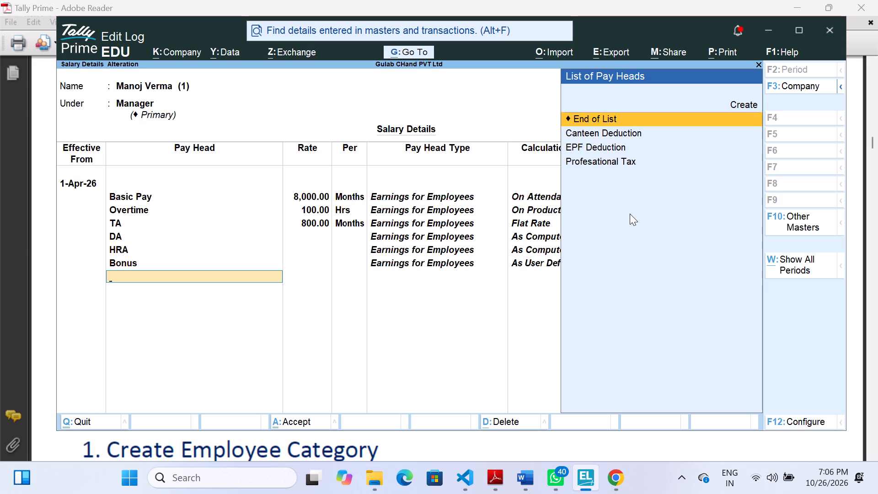
# Add Canteen Deduction at 600, EPF Deduction and Profesational Tax, end the list and save the first employee's salary details.
pyautogui.press('Down')
pyautogui.press('Return')
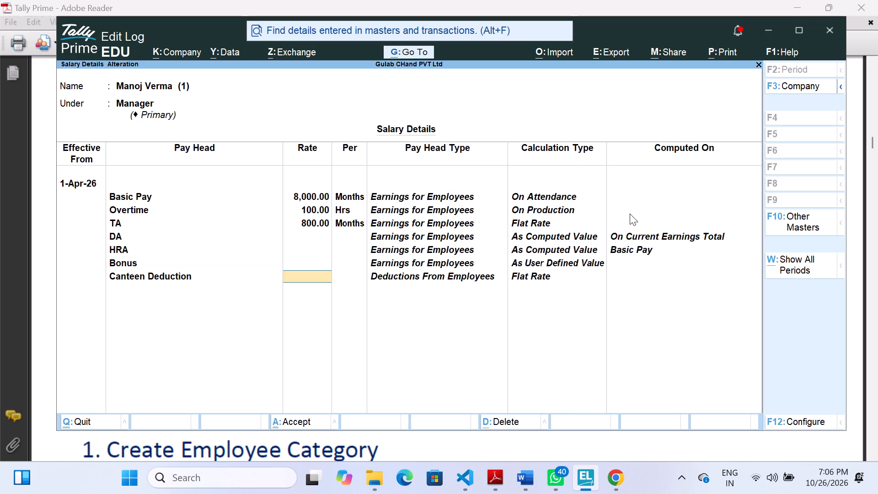
pyautogui.write('600')
pyautogui.press('Return')
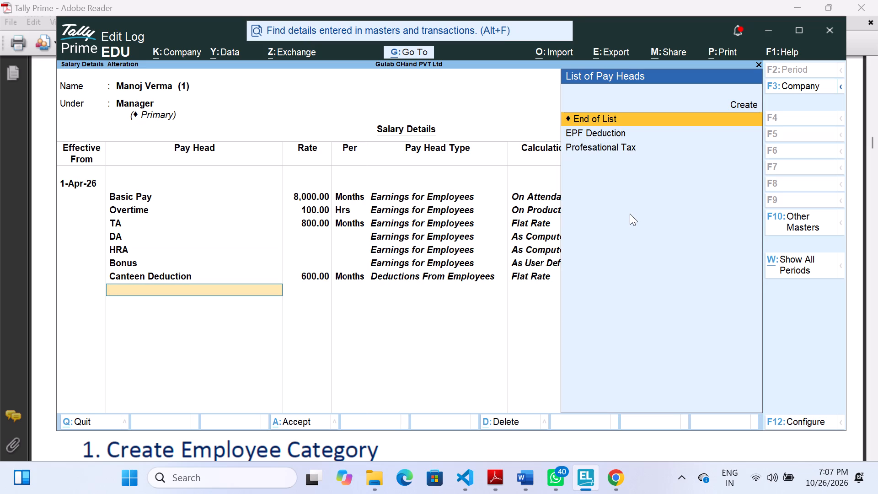
pyautogui.press('Down')
pyautogui.press('Down')
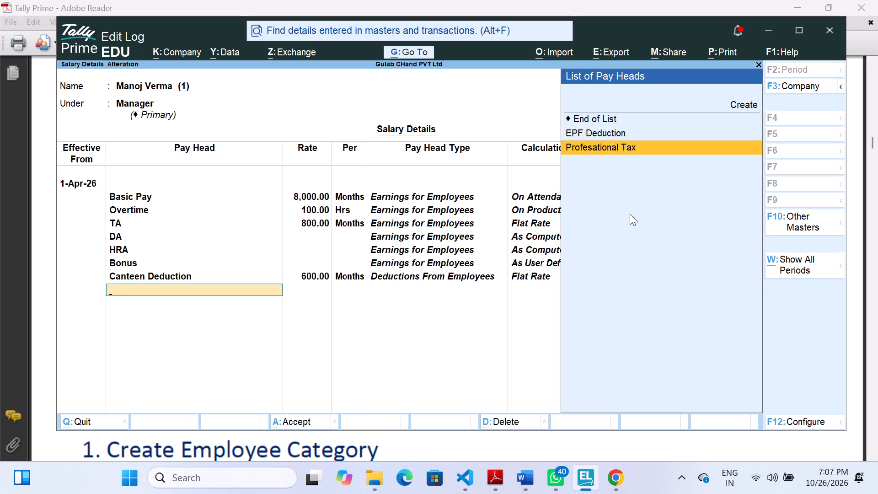
pyautogui.press('Up')
pyautogui.press('Return')
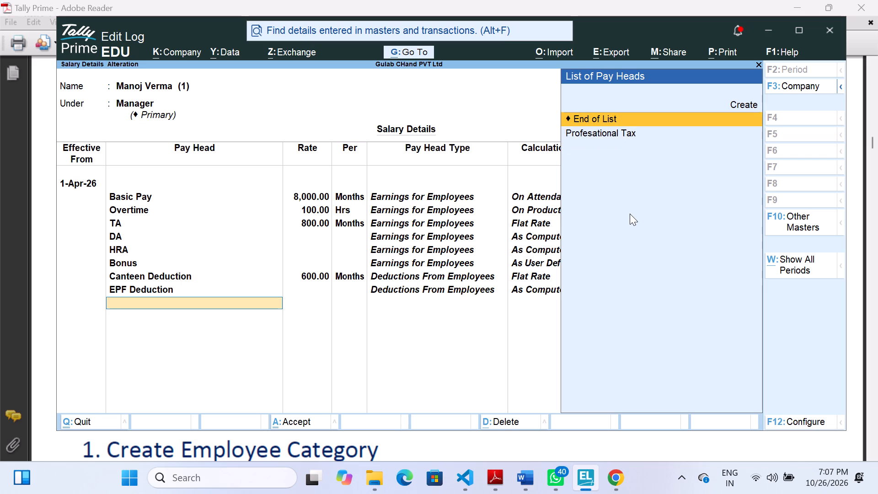
pyautogui.press('Down')
pyautogui.press('Return')
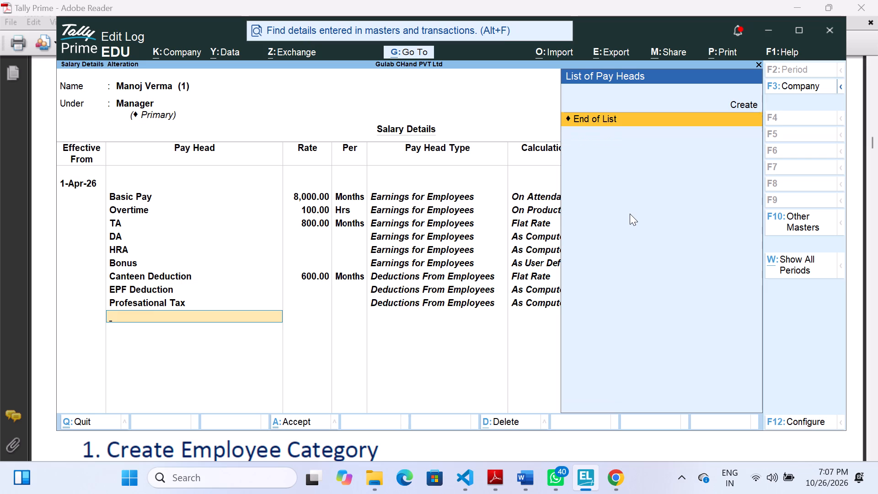
pyautogui.press('Return')
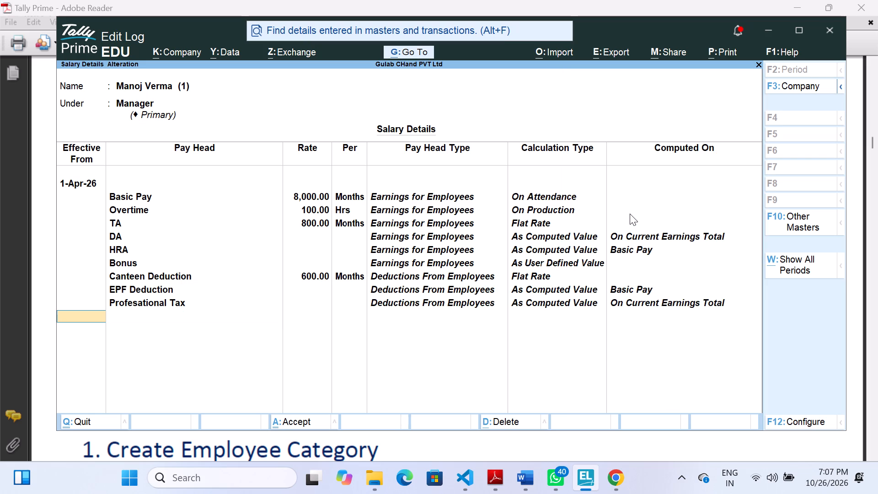
pyautogui.press('Return')
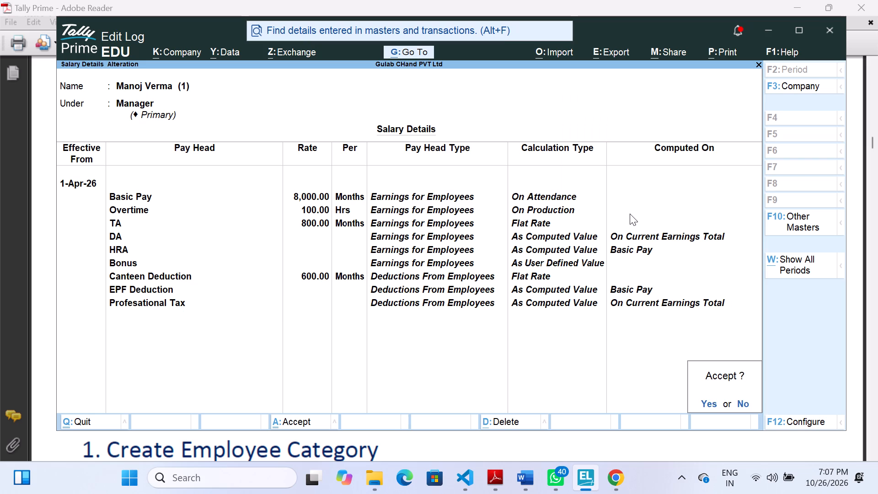
pyautogui.press('Return')
# Open the salary details of the second employee under the Manager group and set the effective date to 1-Apr-26.
pyautogui.press('Down')
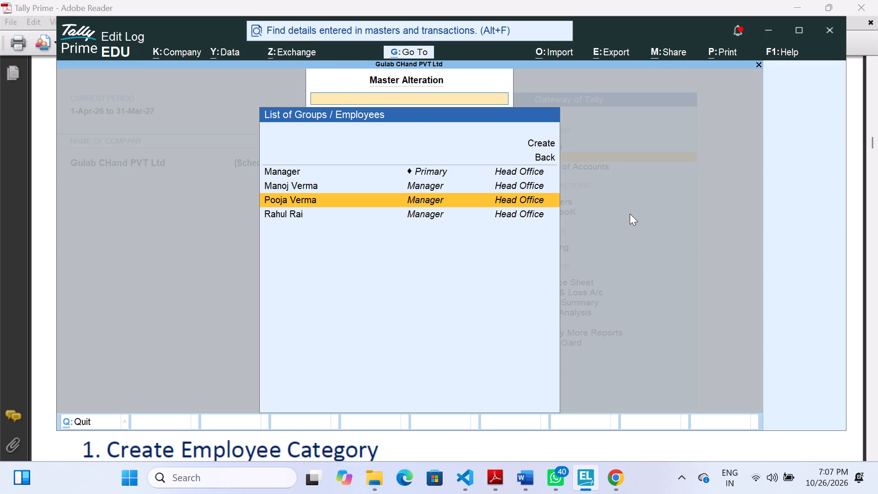
pyautogui.press('Return')
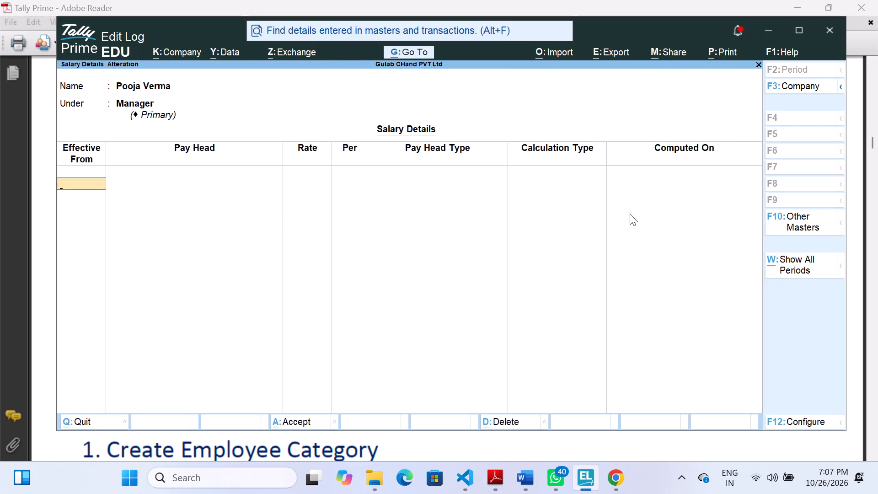
pyautogui.write('1 4 16')
pyautogui.press('Return')
pyautogui.press('BackSpace')
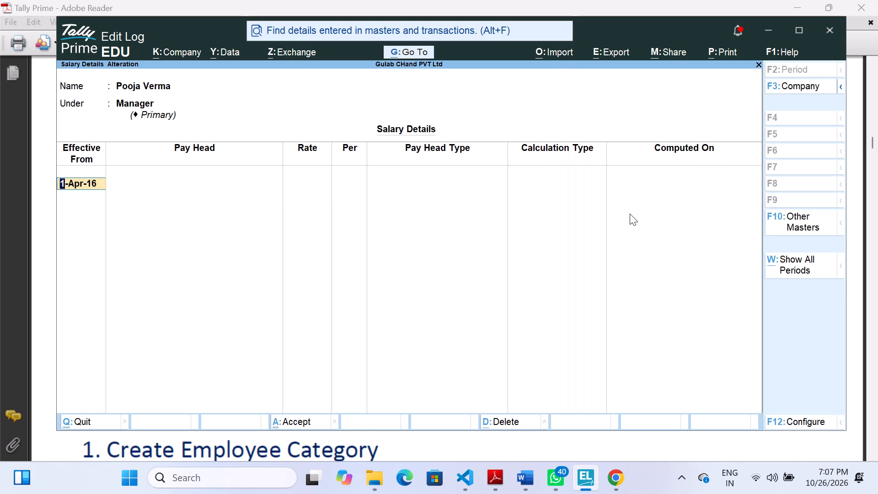
pyautogui.write('1 4 26')
pyautogui.press('Return')
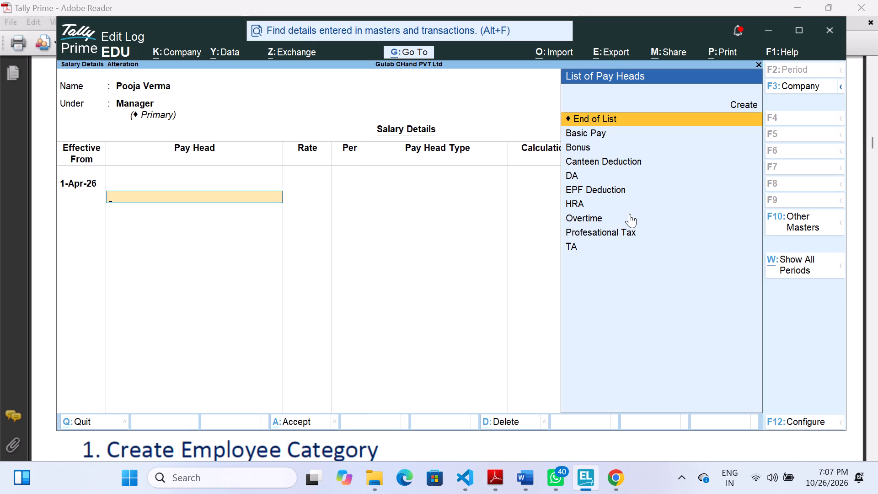
# Add Basic Pay at a rate of 600 to the second employee's salary details.
pyautogui.press('Down')
pyautogui.press('Return')
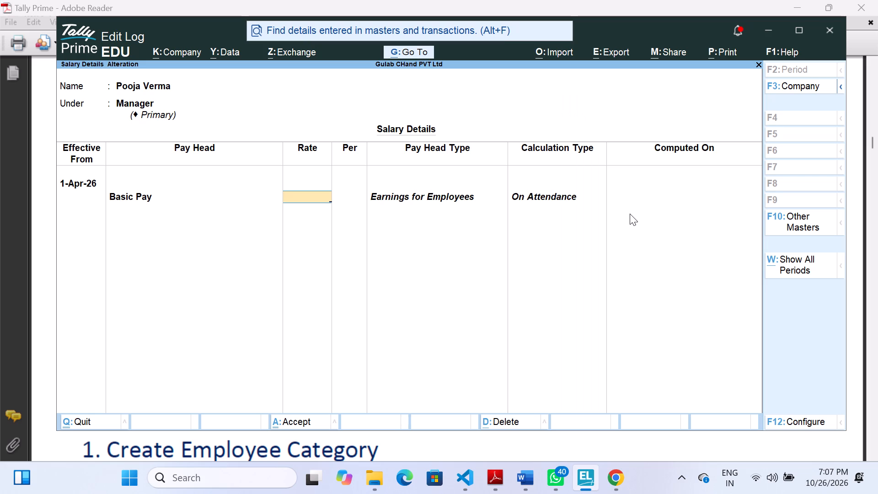
pyautogui.write('600')
pyautogui.press('Return')
# Set the second employee's Basic Pay rate to 6000.
pyautogui.press('Down')
pyautogui.press('Down')
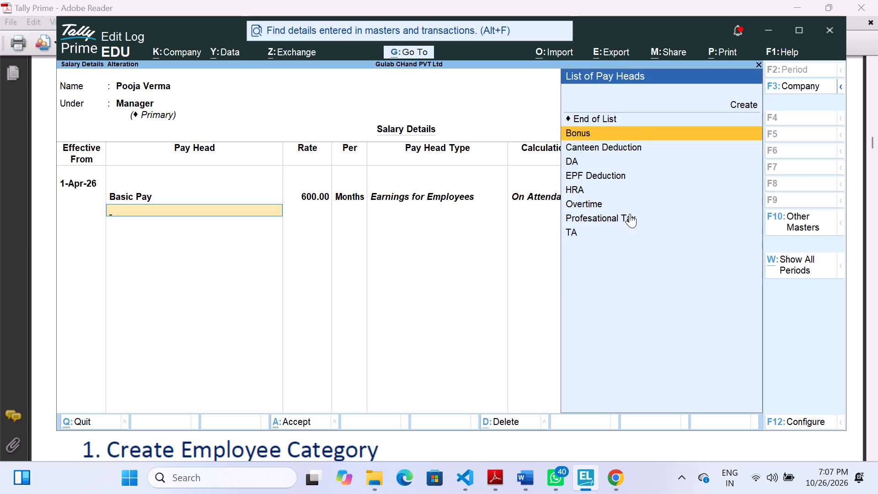
pyautogui.press('Down')
pyautogui.press('Down')
pyautogui.press('Down')
pyautogui.press('Down')
pyautogui.press('Down')
pyautogui.press('Down')
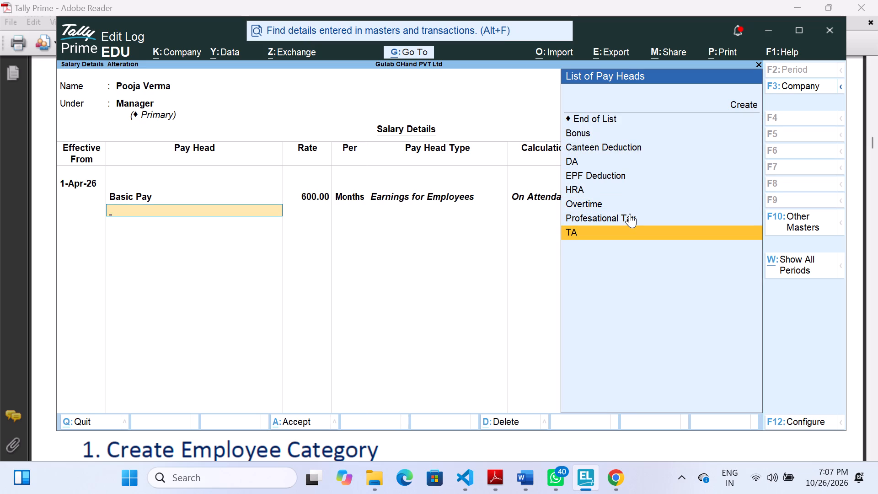
pyautogui.press('BackSpace')
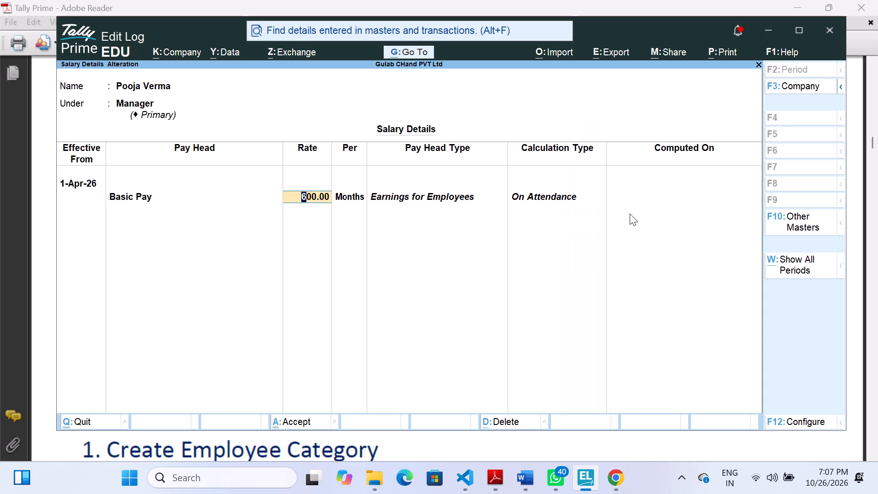
pyautogui.write('6000')
pyautogui.press('Return')
# Add the TA pay head at a rate of 800 below Basic Pay.
pyautogui.press('Down')
pyautogui.press('Down')
pyautogui.press('Down')
pyautogui.press('Down')
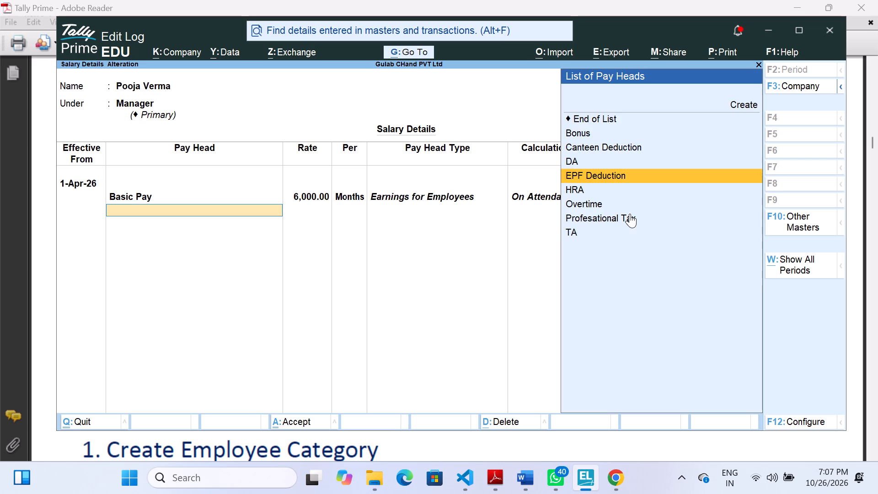
pyautogui.press('Down')
pyautogui.press('Down')
pyautogui.press('Down')
pyautogui.press('Down')
pyautogui.press('Return')
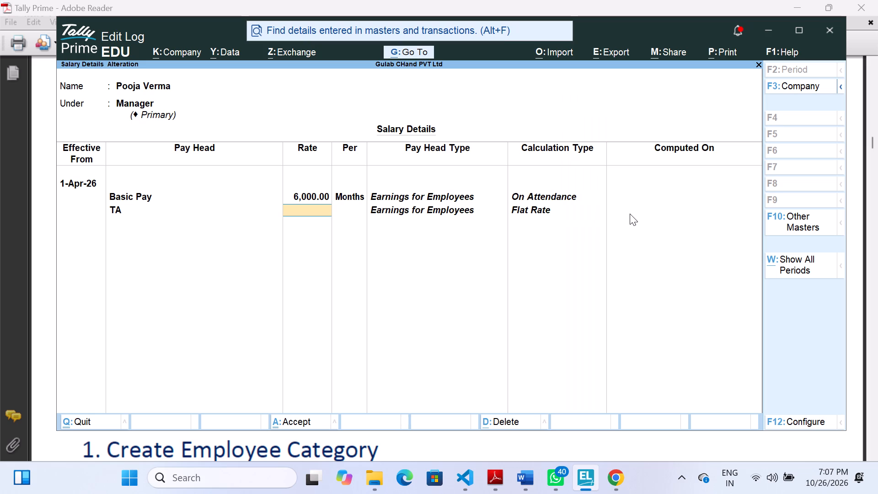
pyautogui.write('800')
pyautogui.press('Return')
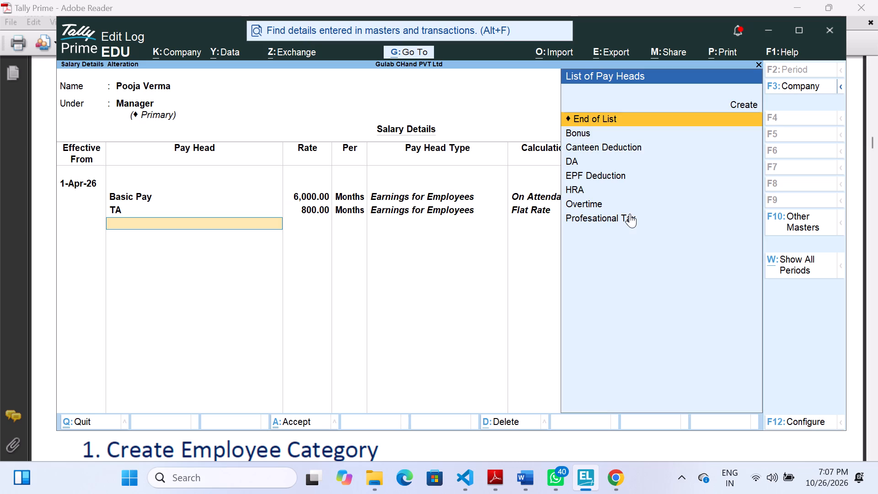
# Add the Overtime pay head at a rate of 80 per Hrs below TA.
pyautogui.press('Down')
pyautogui.press('Down')
pyautogui.press('Down')
pyautogui.press('Down')
pyautogui.press('Down')
pyautogui.press('Down')
pyautogui.press('Return')
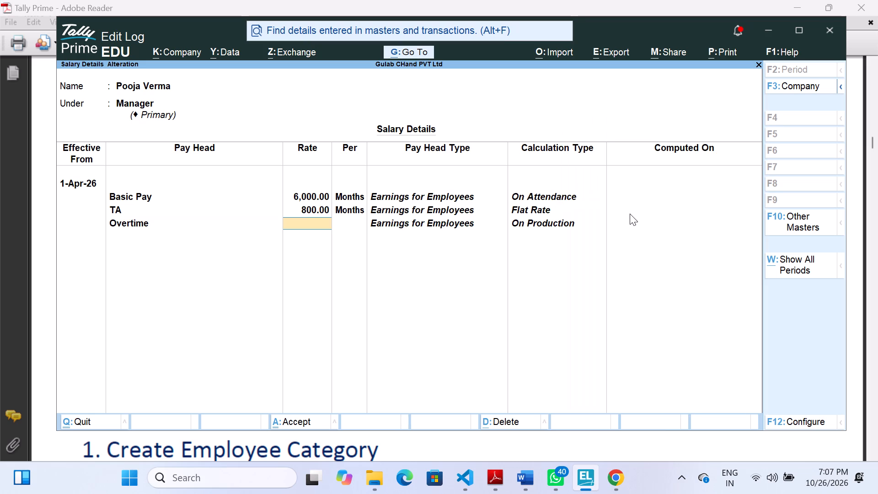
pyautogui.write('80')
pyautogui.press('Return')
pyautogui.press('Return')
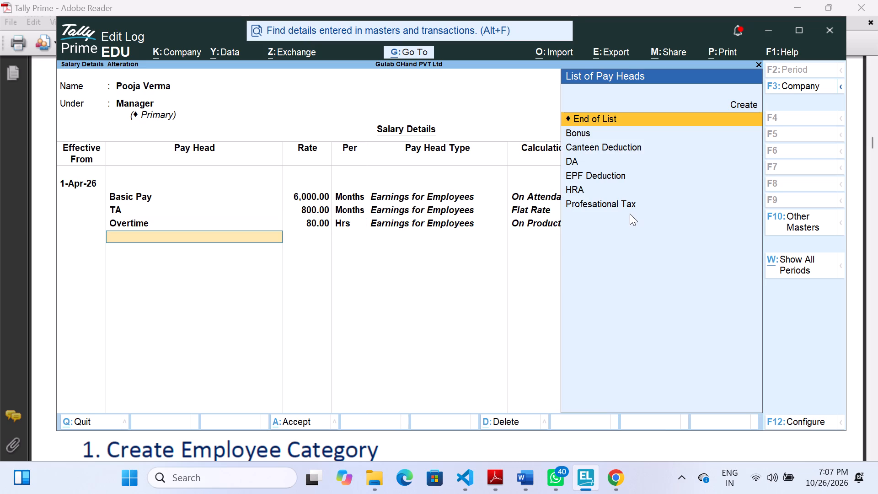
# Add the remaining earnings pay heads DA, HRA and Bonus, in that order, below Overtime.
pyautogui.press('Down')
pyautogui.press('Down')
pyautogui.press('Down')
pyautogui.press('Return')
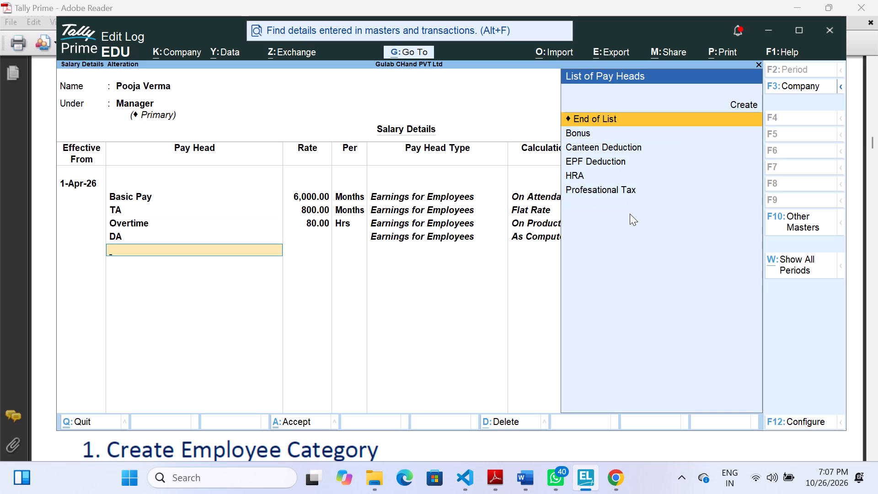
pyautogui.press('Down')
pyautogui.press('Down')
pyautogui.press('Down')
pyautogui.press('Down')
pyautogui.press('Return')
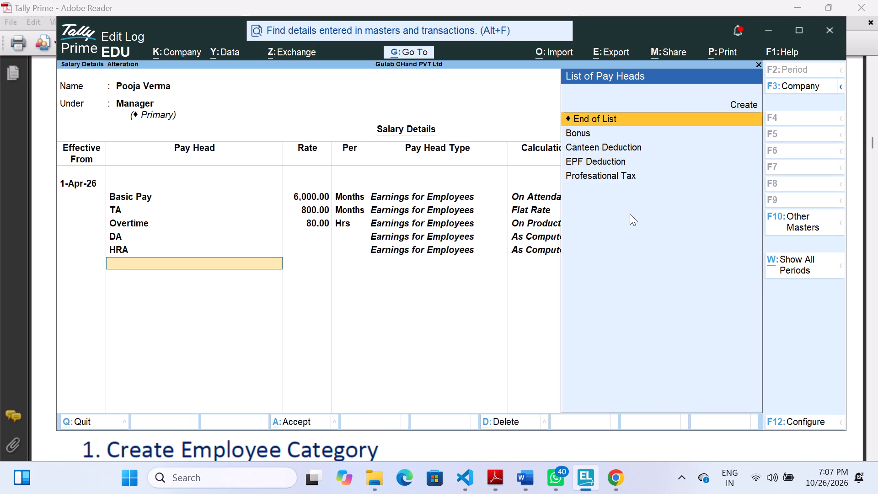
pyautogui.press('Down')
pyautogui.press('Return')
# Add Canteen Deduction at 600, EPF Deduction and Profesational Tax, end the list and save the second employee's salary details.
pyautogui.press('Down')
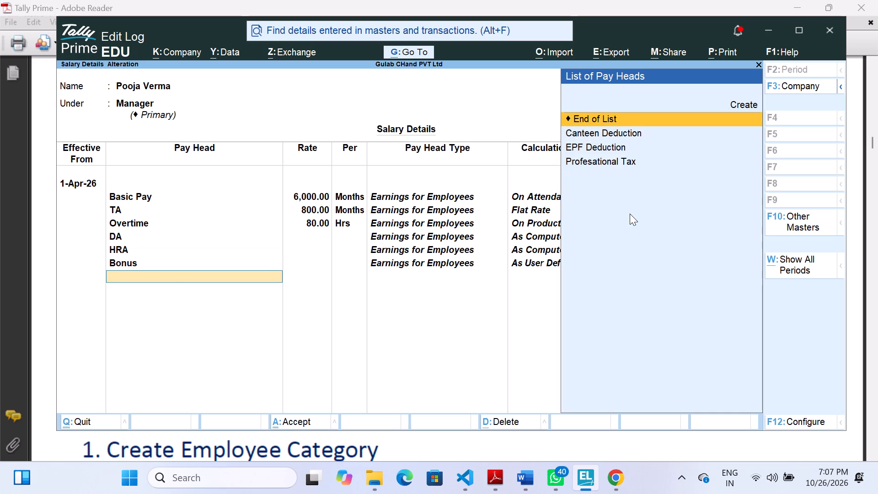
pyautogui.press('Return')
pyautogui.write('600')
pyautogui.press('Return')
pyautogui.press('Down')
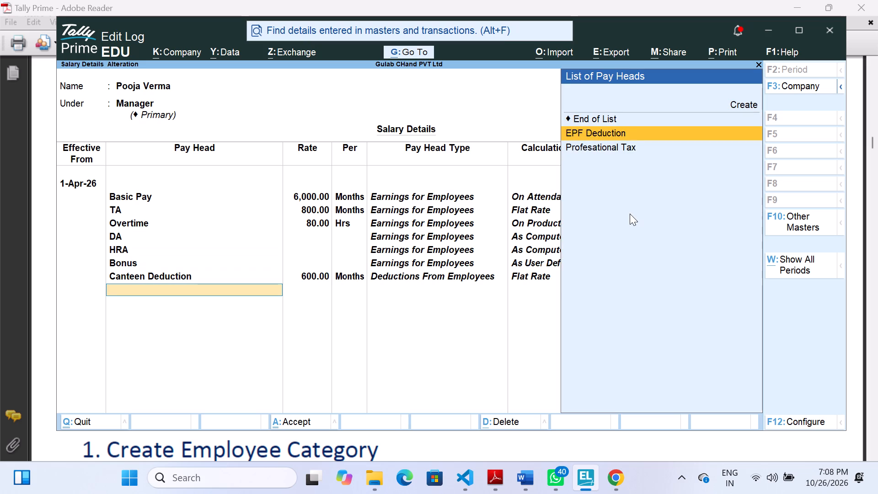
pyautogui.press('Return')
pyautogui.press('Down')
pyautogui.press('Return')
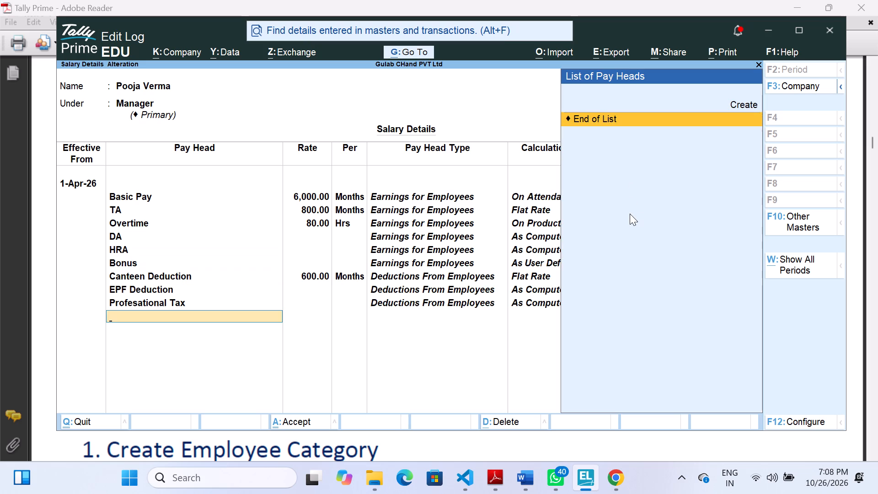
pyautogui.press('Return')
pyautogui.press('Return')
pyautogui.press('Return')
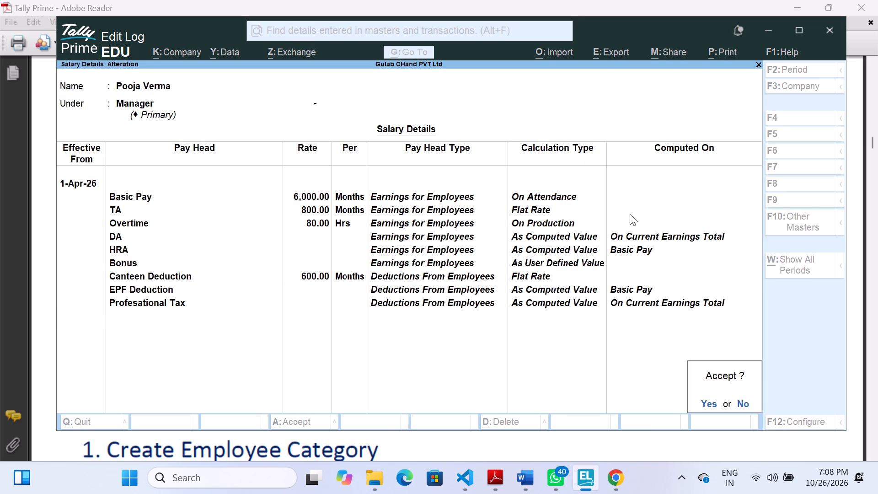
# Open the salary details of the third employee under the Manager group and set the effective date to 1-Apr-26.
pyautogui.press('Down')
pyautogui.press('Return')
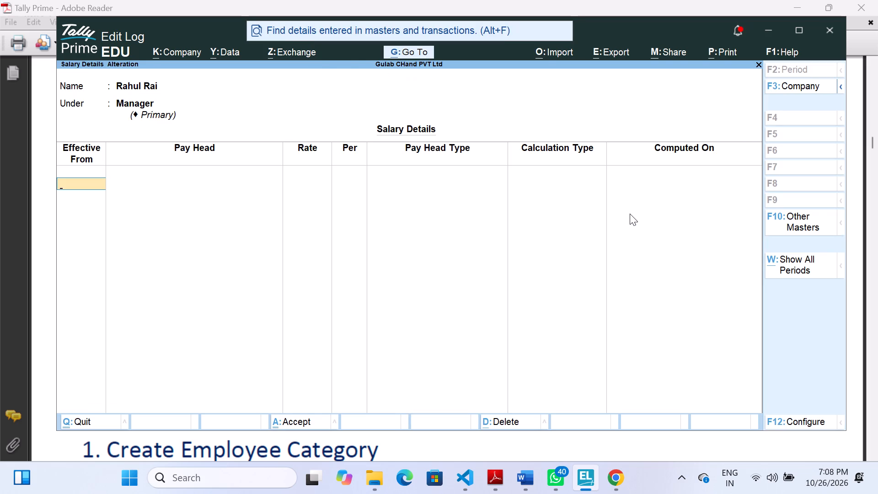
pyautogui.write('1')
pyautogui.press('space')
pyautogui.write('4')
pyautogui.press('space')
pyautogui.write('26')
pyautogui.press('Return')
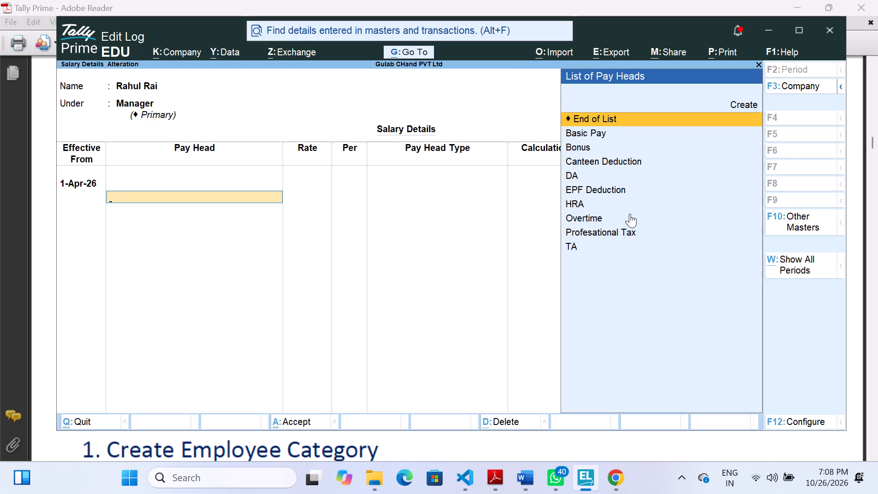
# Add Basic Pay at a rate of 7000 to the third employee's salary details.
pyautogui.press('Down')
pyautogui.press('Return')
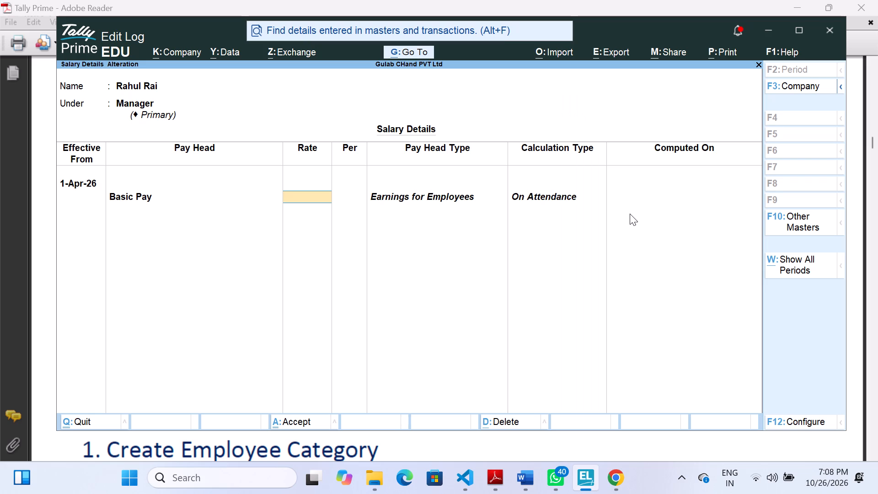
pyautogui.write('700')
pyautogui.press('0')
pyautogui.press('Return')
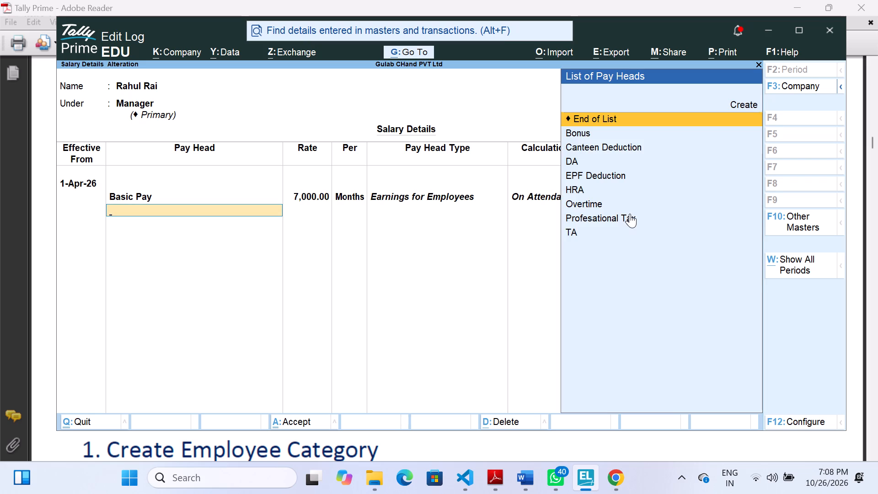
# Add the Overtime pay head at a rate of 50 per Hrs below Basic Pay.
pyautogui.press('Down')
pyautogui.press('Down')
pyautogui.press('Down')
pyautogui.press('Down')
pyautogui.press('Down')
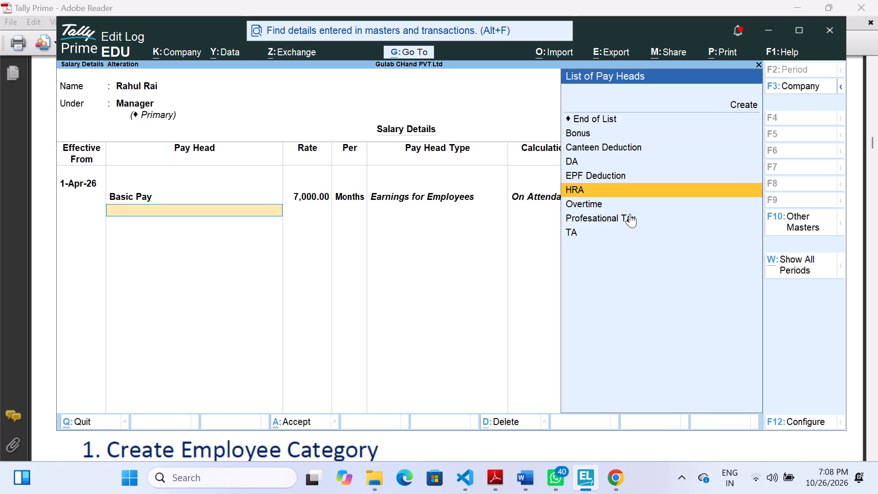
pyautogui.press('Down')
pyautogui.press('Return')
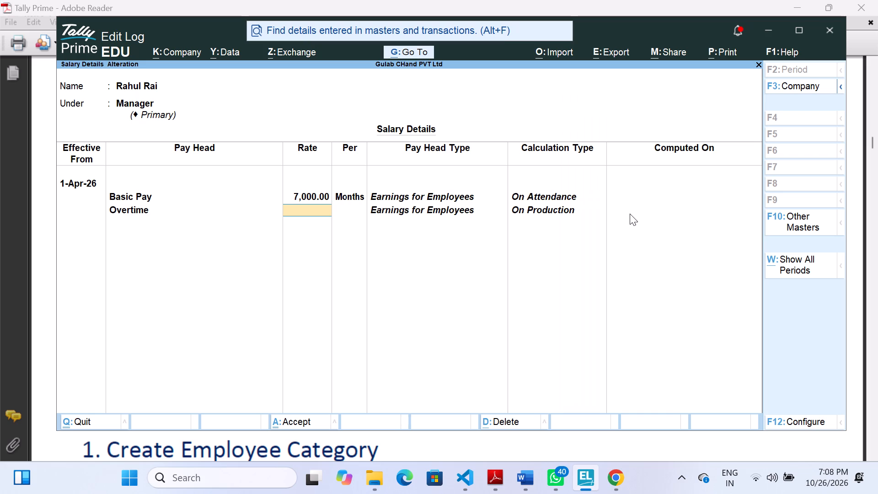
pyautogui.write('50')
pyautogui.press('Return')
pyautogui.press('Return')
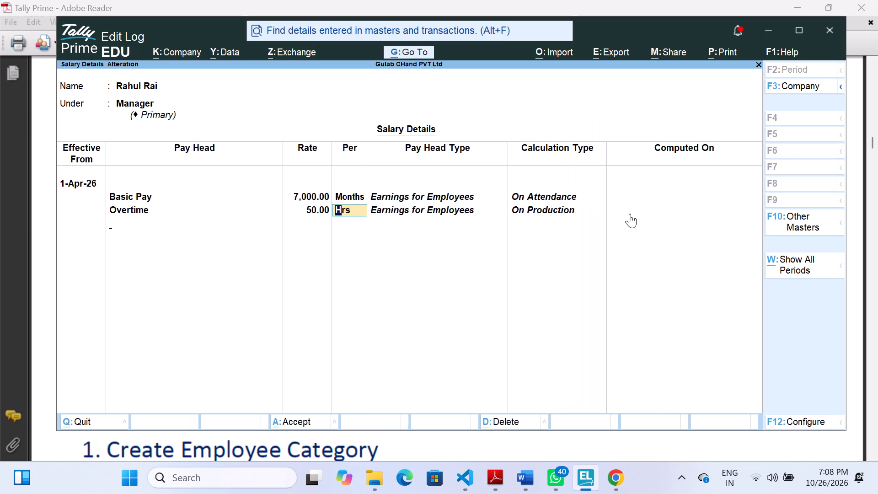
# Add the TA pay head at a rate of 800 below Overtime.
pyautogui.press('t')
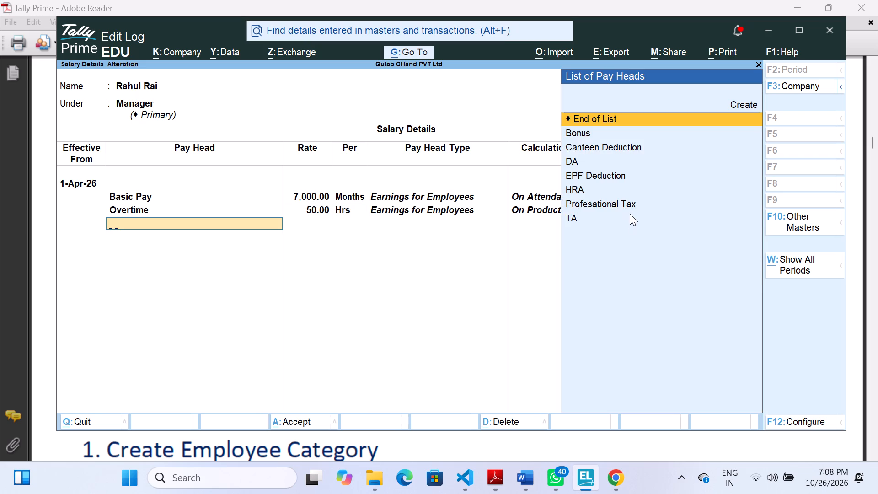
pyautogui.press('Return')
pyautogui.write('800')
pyautogui.press('Return')
# Add the earnings pay heads DA and Bonus, in that order, below TA.
pyautogui.press('Down')
pyautogui.press('Down')
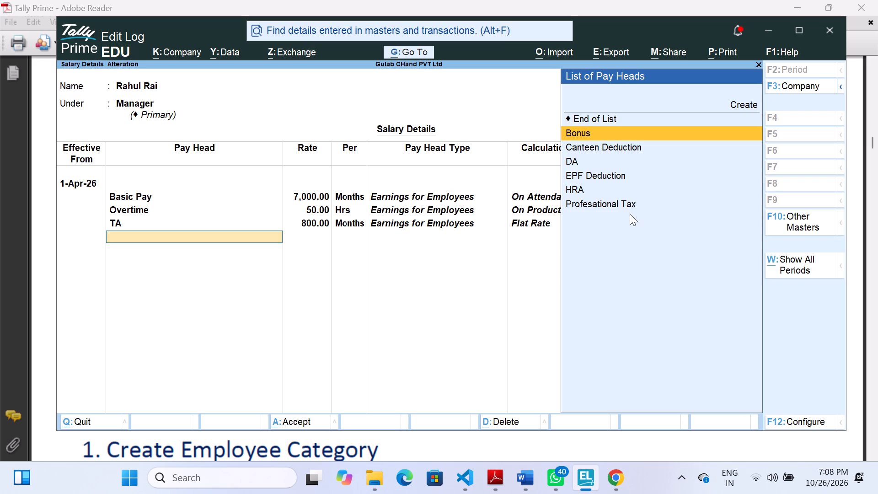
pyautogui.press('Down')
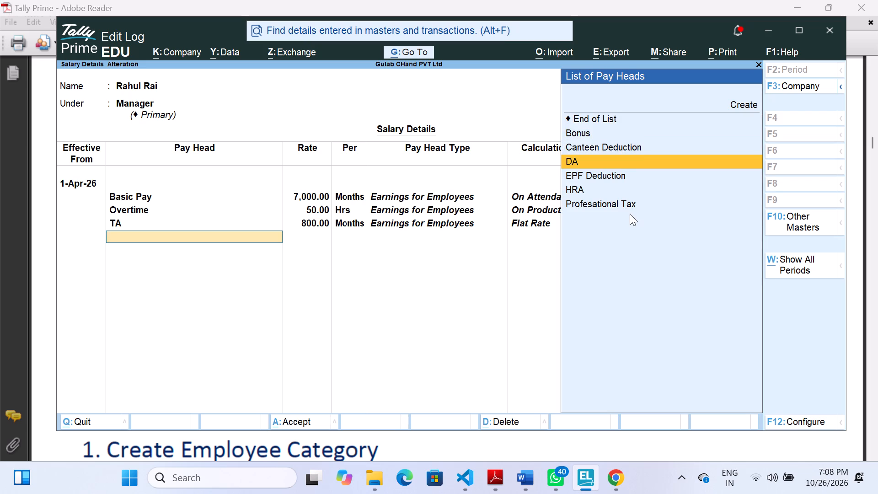
pyautogui.press('Up')
pyautogui.press('Down')
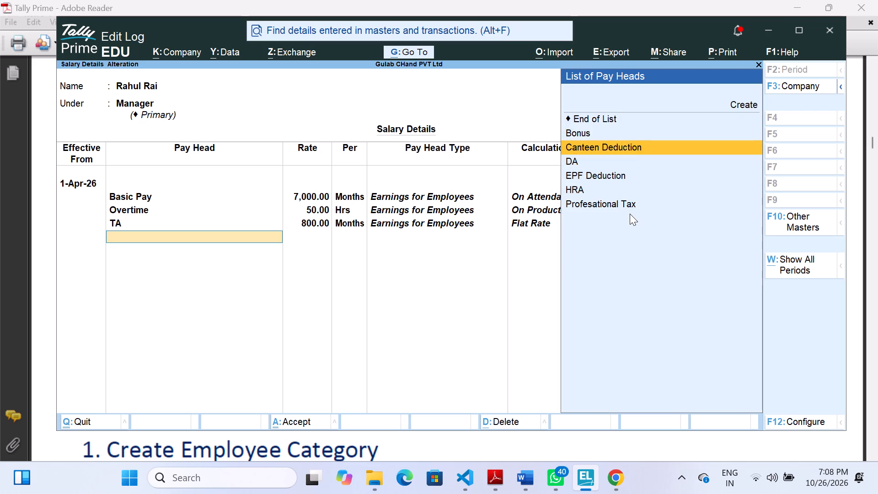
pyautogui.press('Return')
pyautogui.press('Down')
pyautogui.press('Return')
# Add Canteen Deduction at 600, EPF Deduction, HRA and Profesational Tax, in that order, to the third employee's salary details.
pyautogui.press('Down')
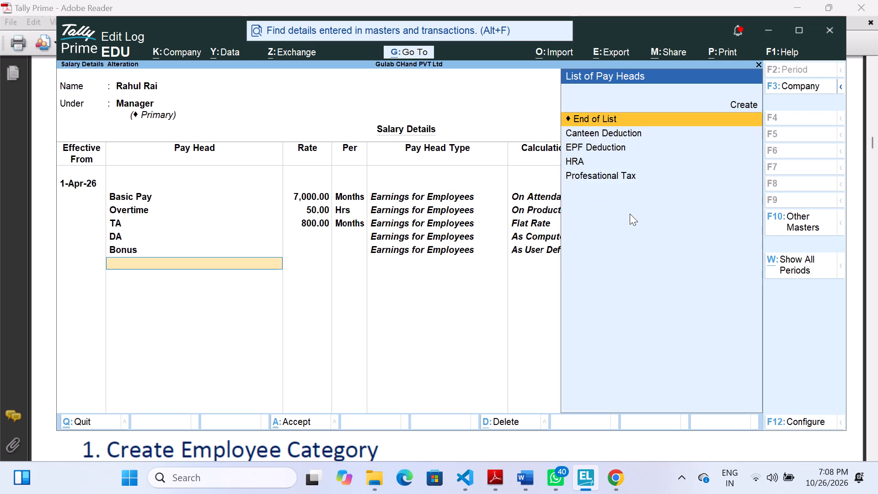
pyautogui.press('Return')
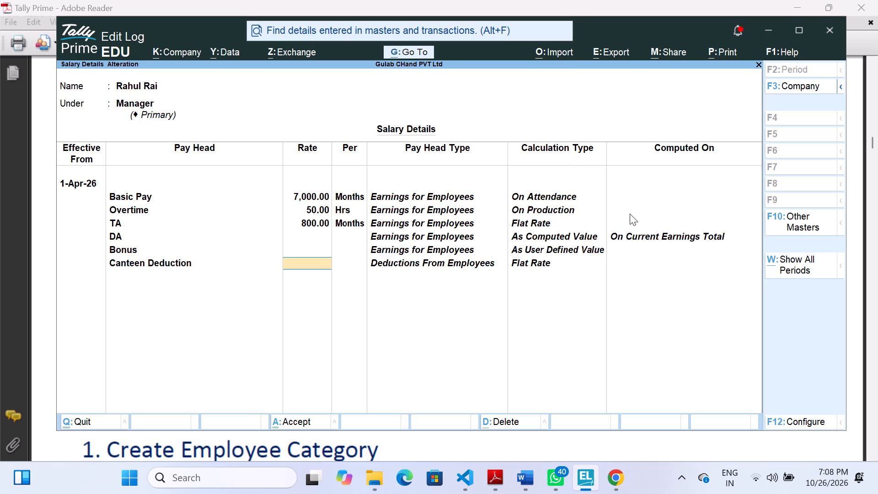
pyautogui.write('600')
pyautogui.press('Return')
pyautogui.press('Down')
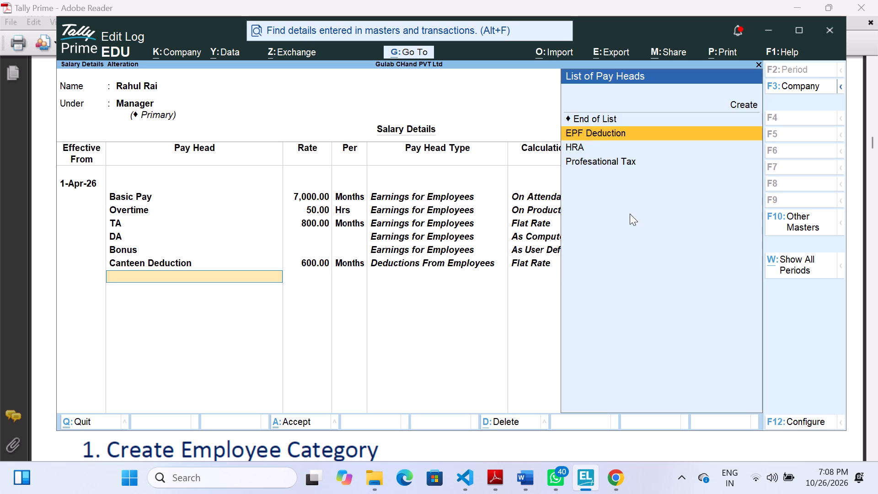
pyautogui.press('Return')
pyautogui.press('Down')
pyautogui.press('Return')
pyautogui.press('Down')
pyautogui.press('Return')
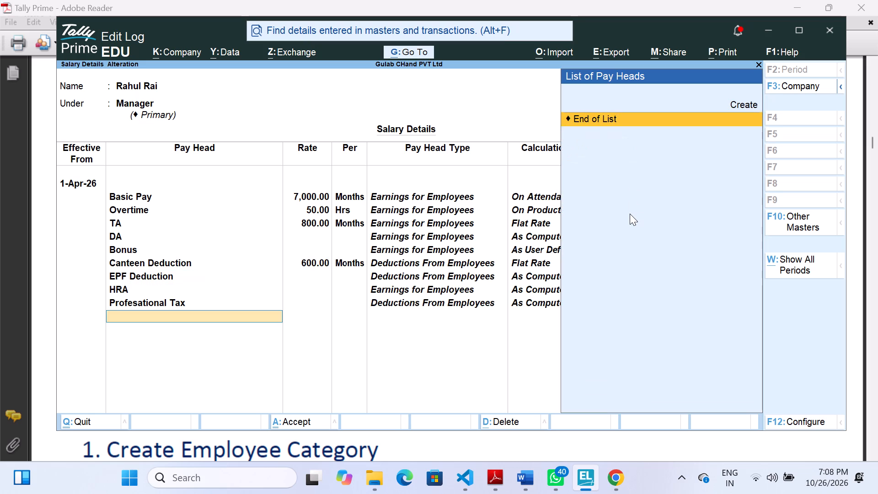
# Finish the pay head list, save the third employee's salary details, and return to the Gateway of Tally.
pyautogui.press('Return')
pyautogui.press('Return')
pyautogui.press('Return')
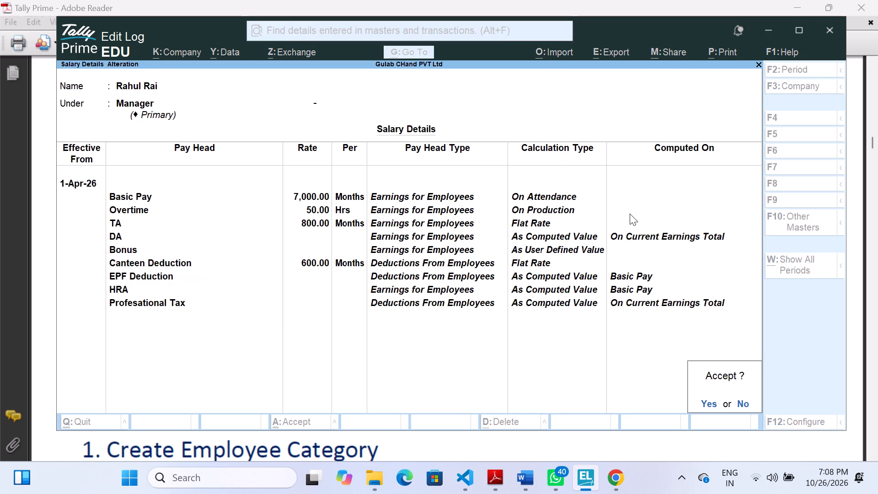
pyautogui.press('Escape')
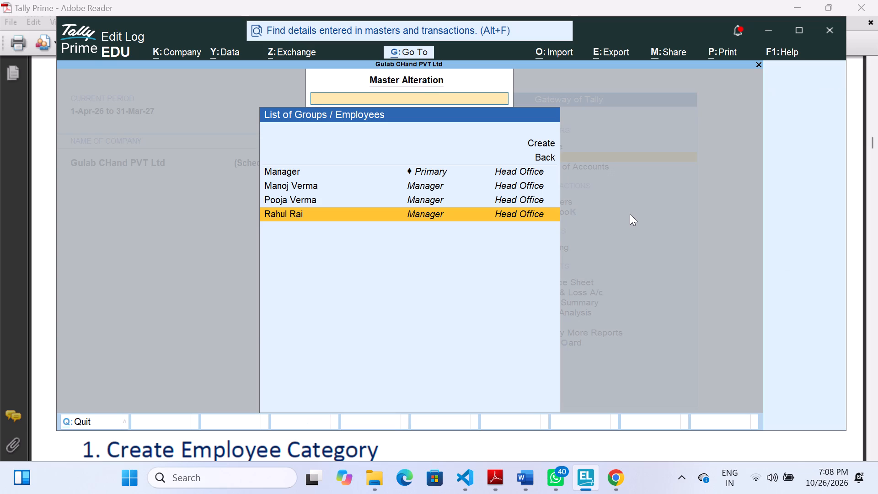
pyautogui.press('Escape')
pyautogui.press('Escape')
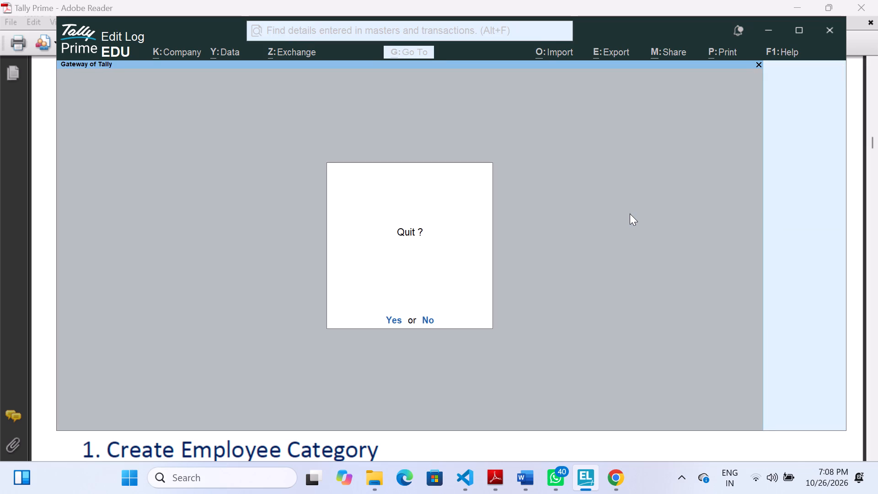
pyautogui.click(431, 319)
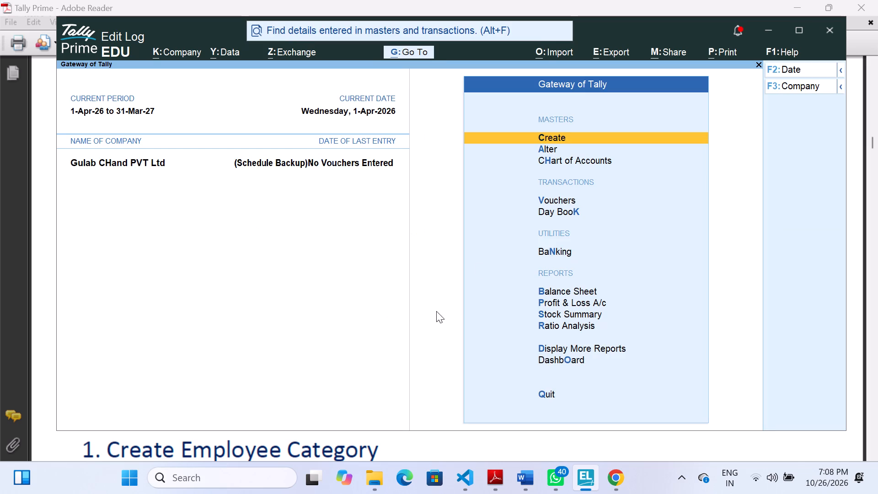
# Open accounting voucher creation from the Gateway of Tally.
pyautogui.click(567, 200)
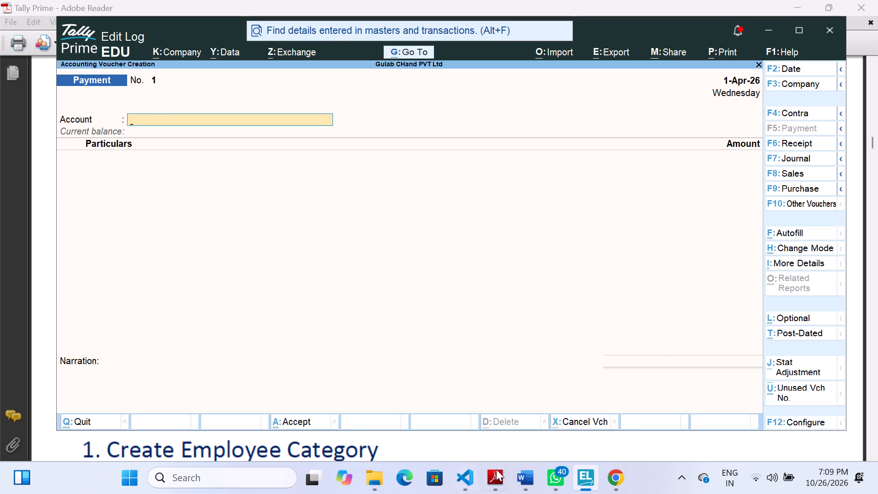
# Switch to the case study PDF in Adobe Reader and review the April 2022 transactions and the May 2022 employee appointments and pay structure.
pyautogui.click(555, 408)
pyautogui.scroll(1, 608, 218)
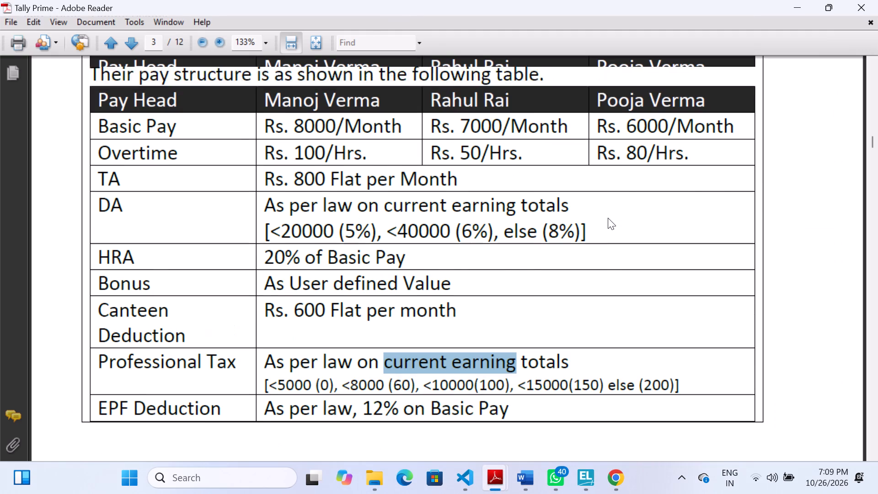
pyautogui.scroll(11, 608, 218)
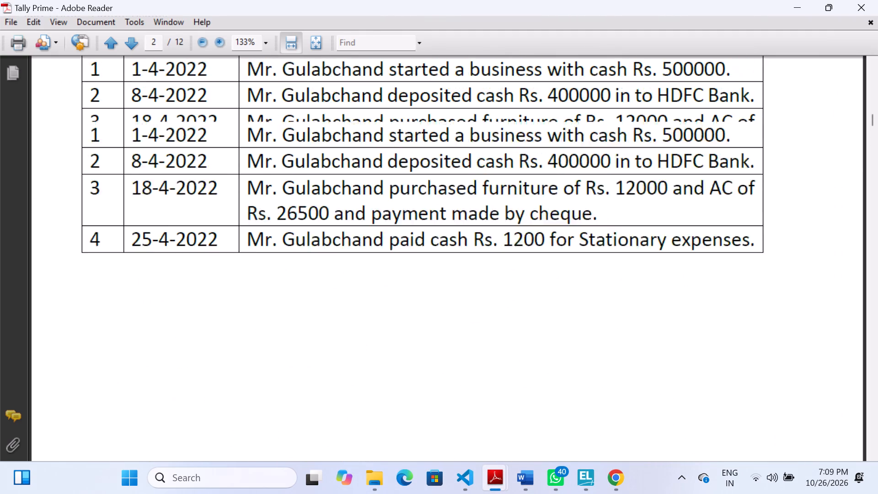
pyautogui.scroll(2, 608, 218)
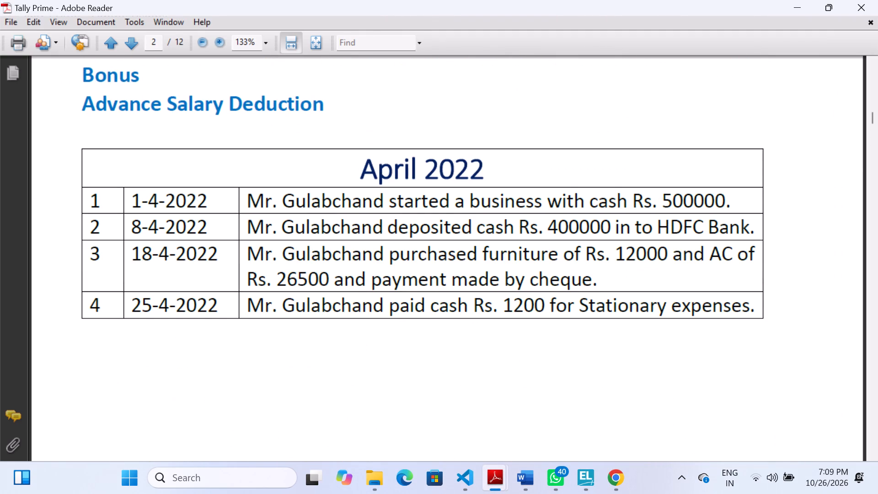
pyautogui.scroll(-4, 501, 259)
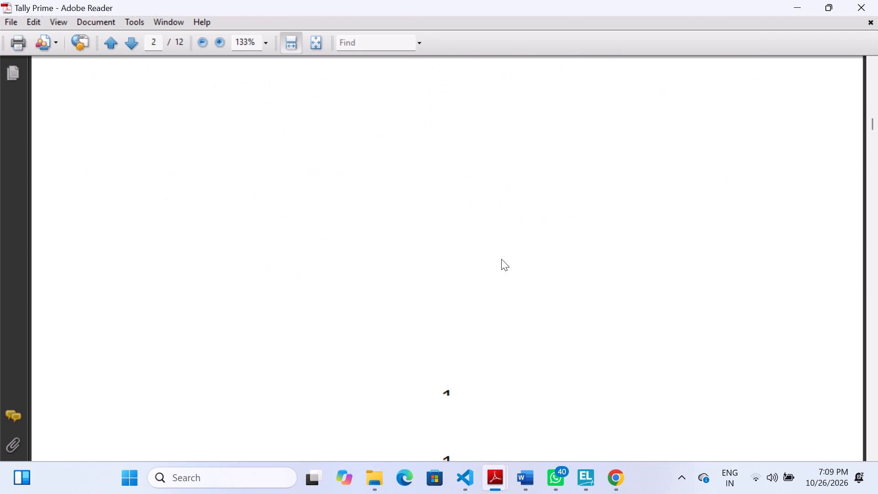
pyautogui.scroll(-6, 501, 259)
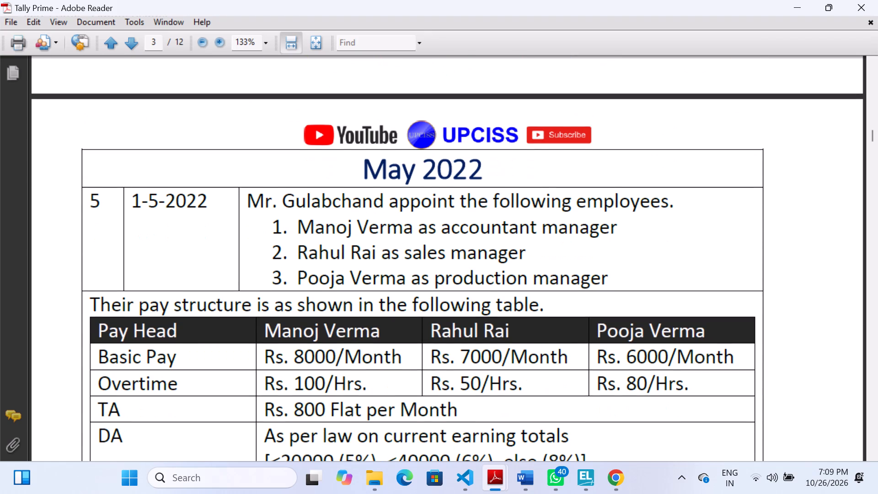
pyautogui.moveTo(247, 204); pyautogui.dragTo(581, 269)
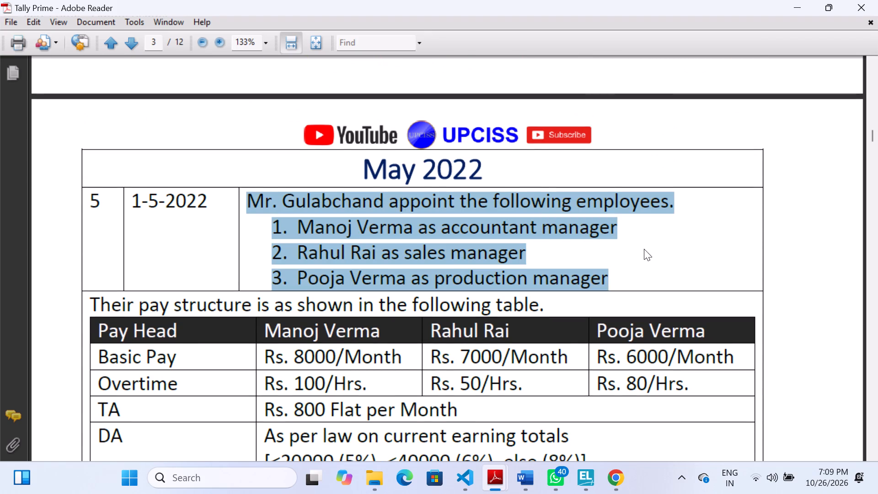
pyautogui.click(642, 268)
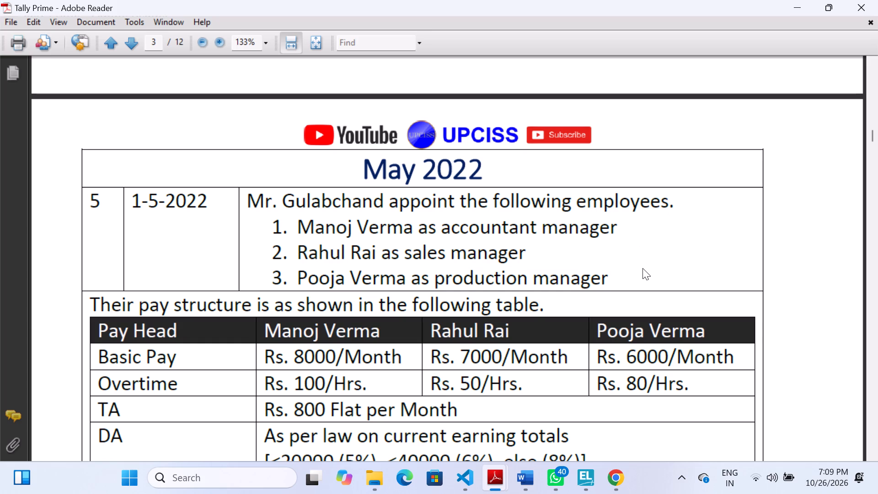
pyautogui.scroll(-1, 642, 268)
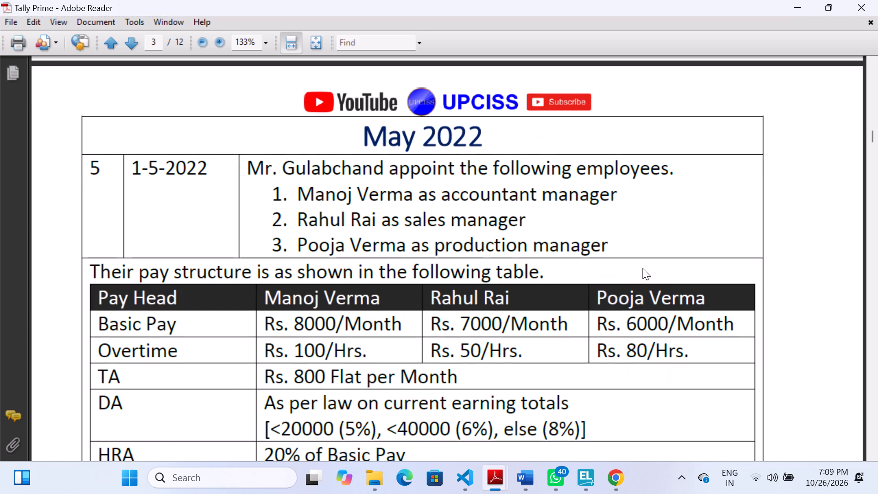
pyautogui.scroll(-1, 642, 268)
pyautogui.scroll(-1, 450, 323)
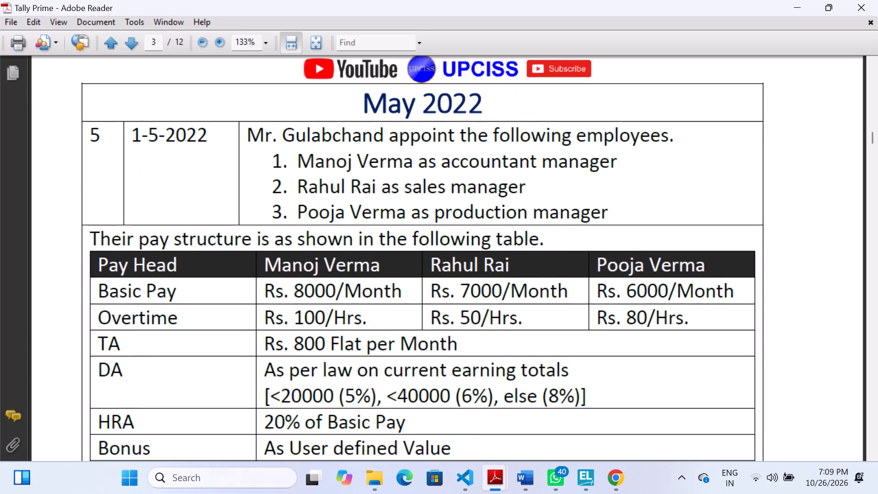
pyautogui.scroll(5, 450, 323)
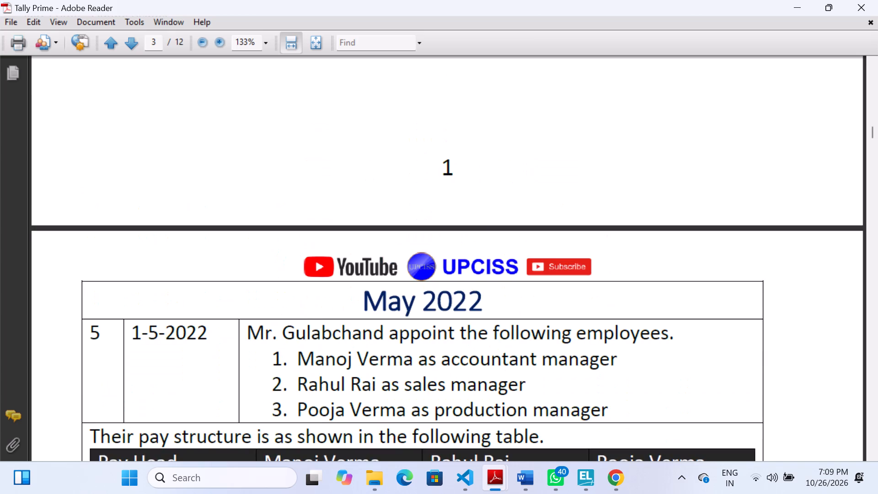
pyautogui.scroll(6, 450, 323)
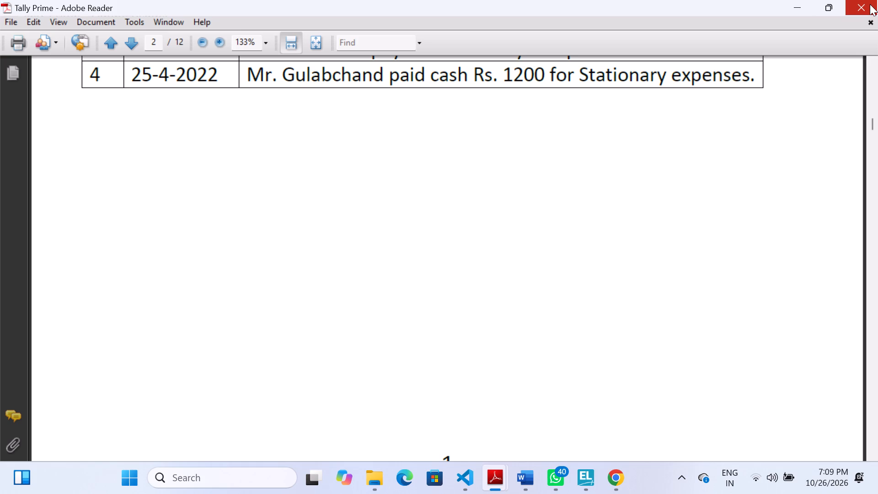
# Close the case study PDF and quit Tally Prime.
pyautogui.click(870, 4)
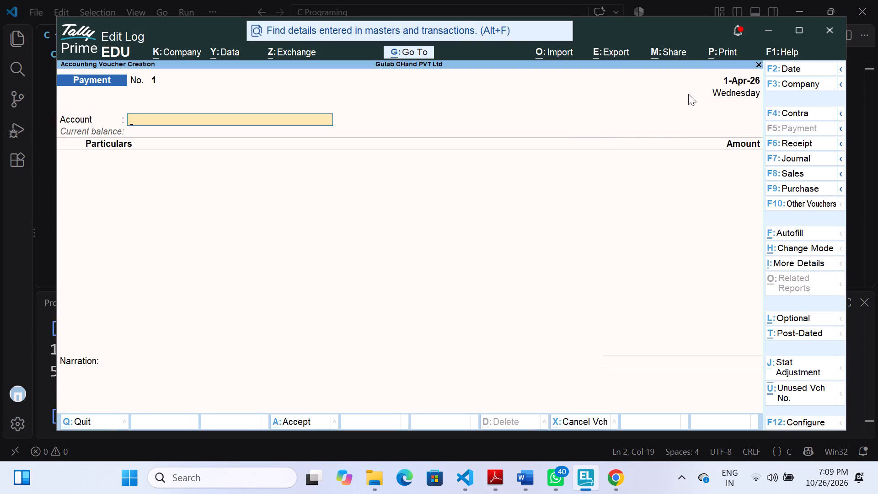
pyautogui.click(827, 34)
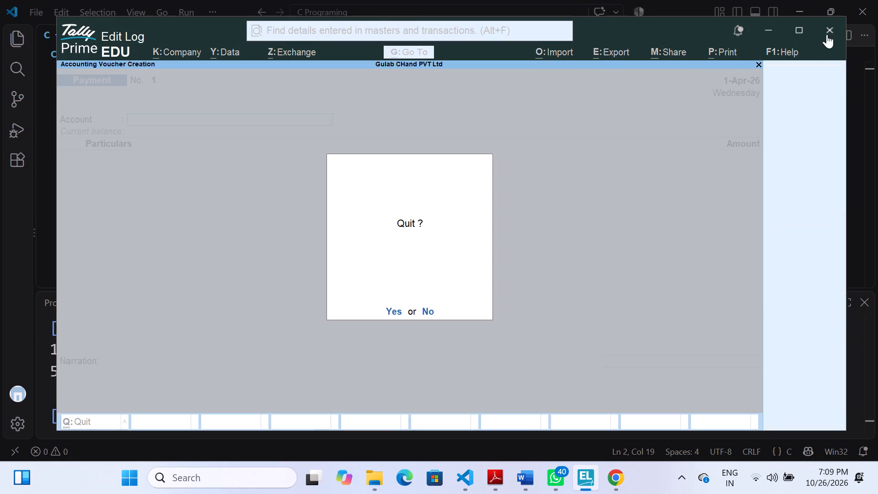
pyautogui.click(394, 311)
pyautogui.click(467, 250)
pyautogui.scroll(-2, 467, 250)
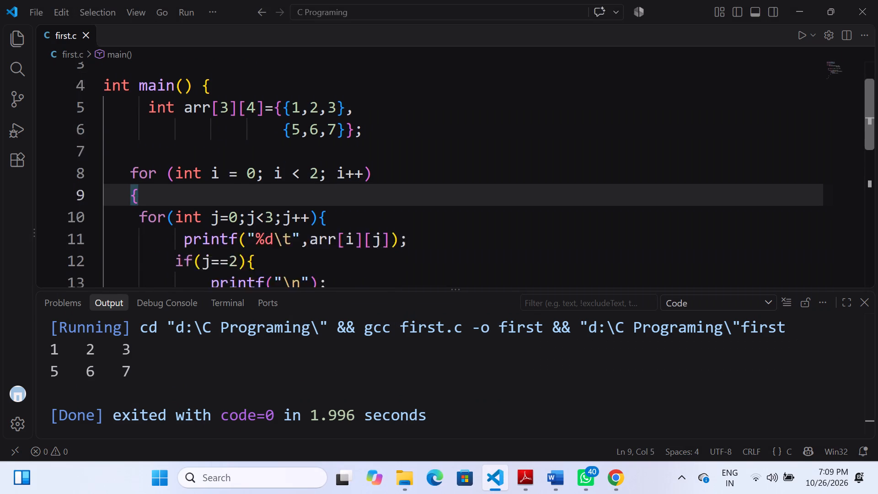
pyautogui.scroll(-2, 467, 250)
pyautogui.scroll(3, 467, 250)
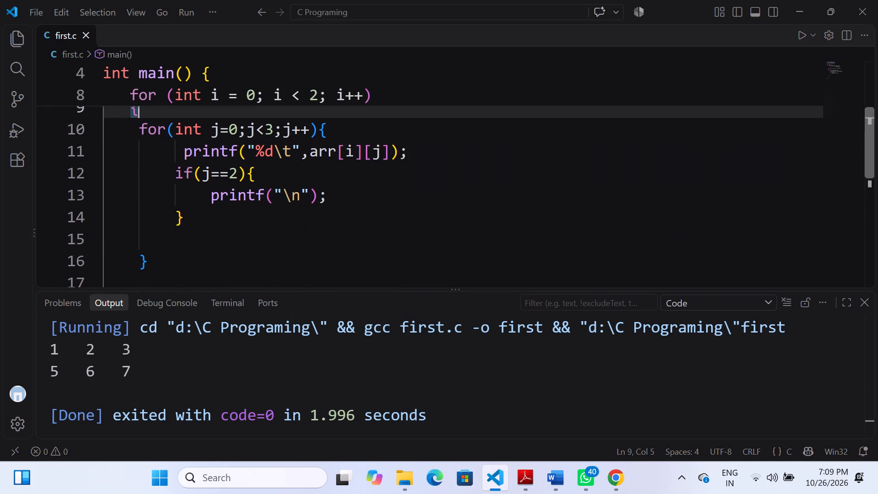